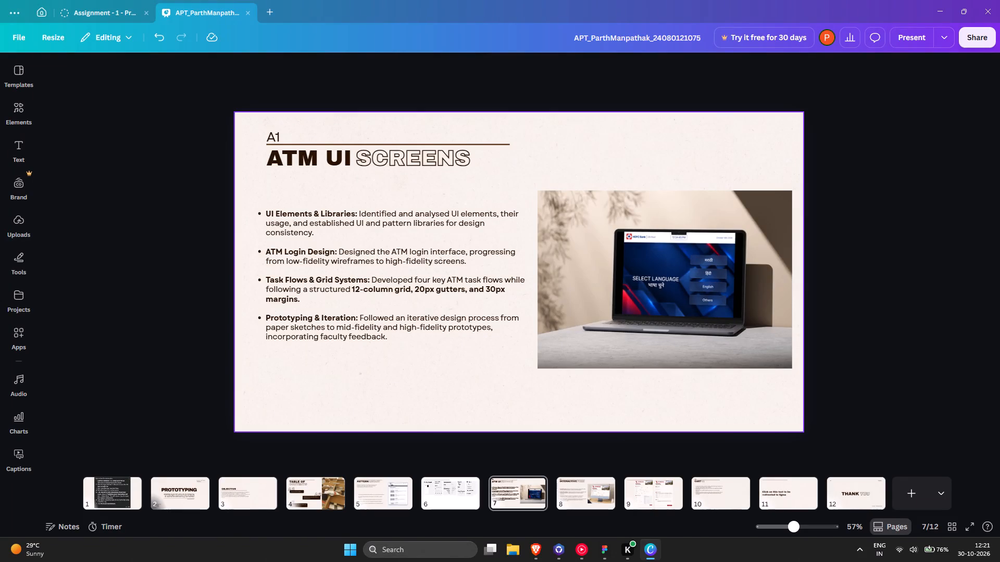
Delete the horizontal line above the admission forms on page 9.
{"action": "left_click", "coordinate": [594, 488]}
{"action": "left_click", "coordinate": [657, 489]}
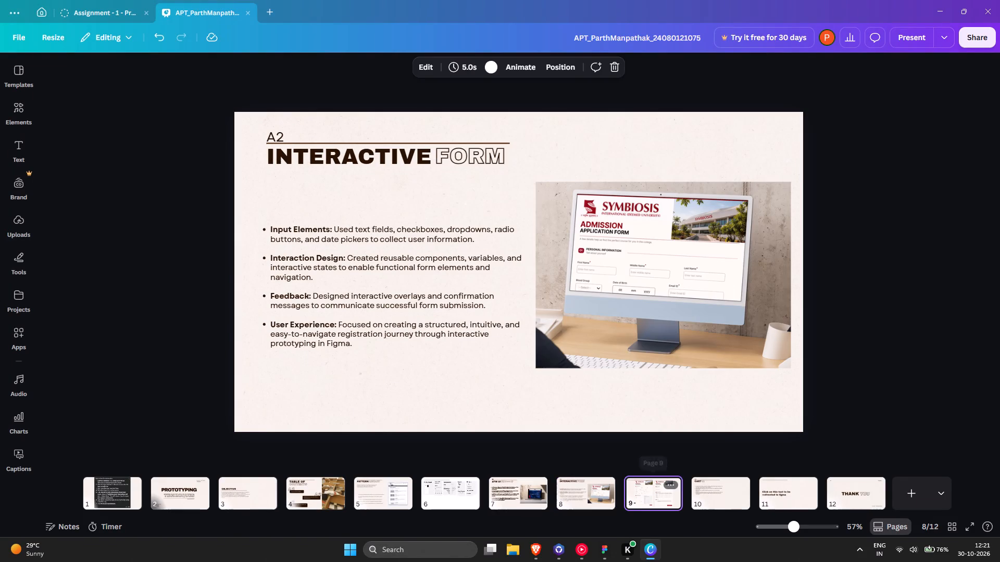
{"action": "left_click", "coordinate": [718, 487]}
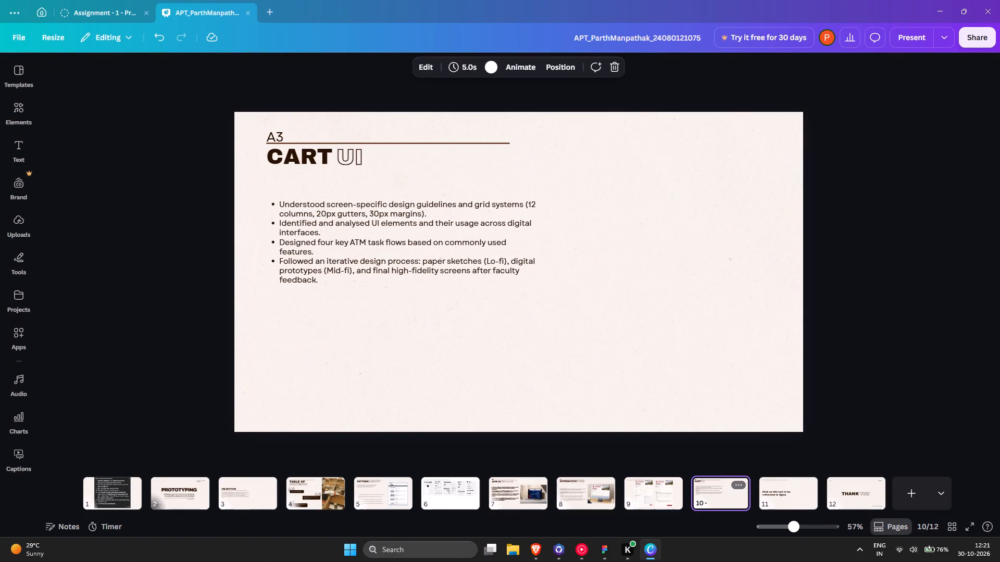
{"action": "left_click", "coordinate": [637, 484]}
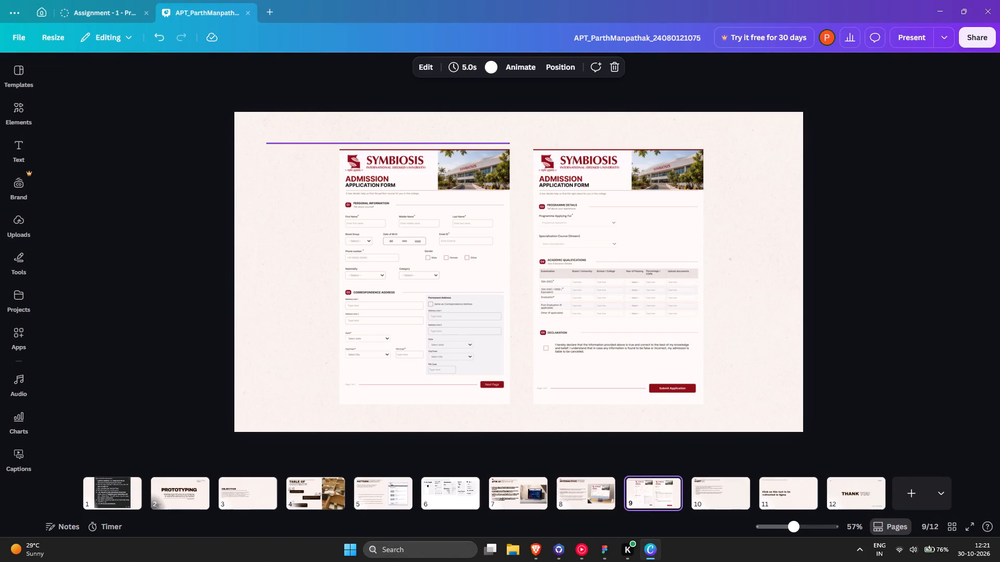
{"action": "left_click", "coordinate": [321, 143]}
{"action": "key", "text": "Delete"}
Move the Personal Information form image up and outward, and enlarge it to nearly the slide's full height.
{"action": "left_click", "coordinate": [374, 163]}
{"action": "left_click_drag", "start_coordinate": [378, 172], "coordinate": [337, 148]}
{"action": "left_click", "coordinate": [470, 386]}
{"action": "left_click", "coordinate": [460, 370]}
{"action": "left_click_drag", "start_coordinate": [470, 377], "coordinate": [499, 411]}
Align the Programme Details form image with the first form's top edge and enlarge it to the same size.
{"action": "left_click_drag", "start_coordinate": [579, 362], "coordinate": [560, 328]}
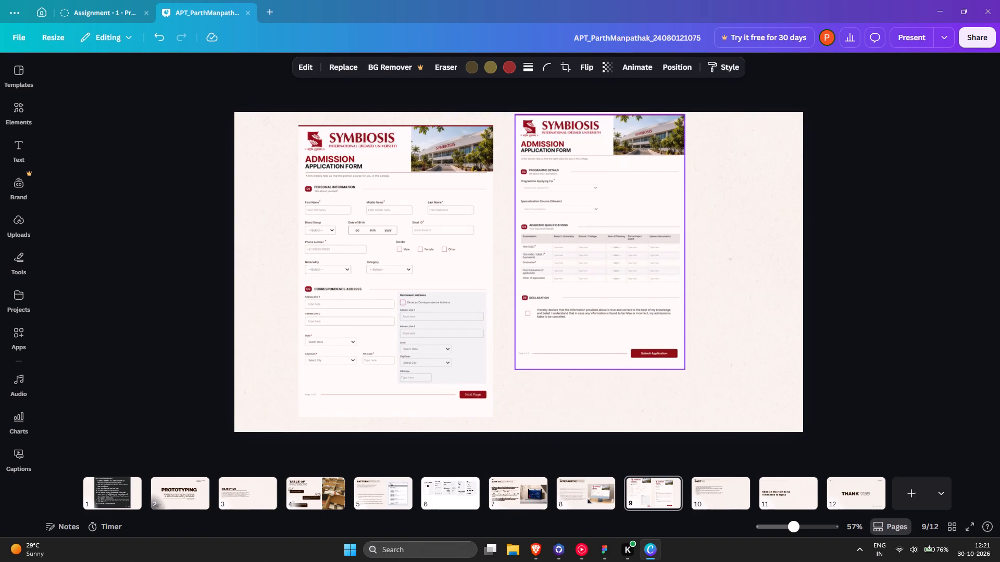
{"action": "left_click_drag", "start_coordinate": [560, 328], "coordinate": [565, 338]}
{"action": "left_click_drag", "start_coordinate": [690, 379], "coordinate": [709, 406]}
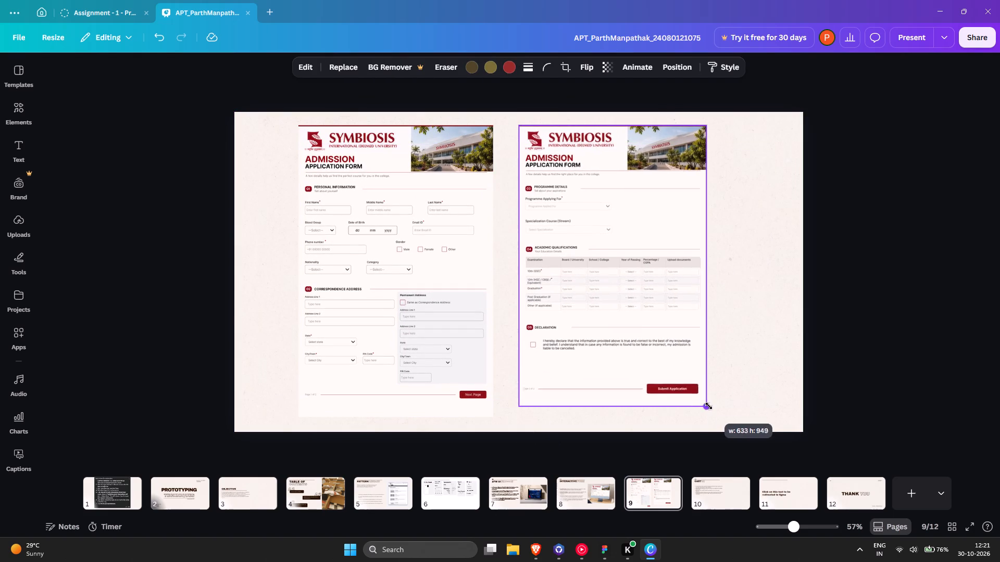
{"action": "left_click_drag", "start_coordinate": [709, 406], "coordinate": [716, 415]}
Select both form images and centre the pair horizontally on the slide.
{"action": "left_click_drag", "start_coordinate": [740, 373], "coordinate": [398, 300]}
{"action": "left_click_drag", "start_coordinate": [398, 300], "coordinate": [401, 300]}
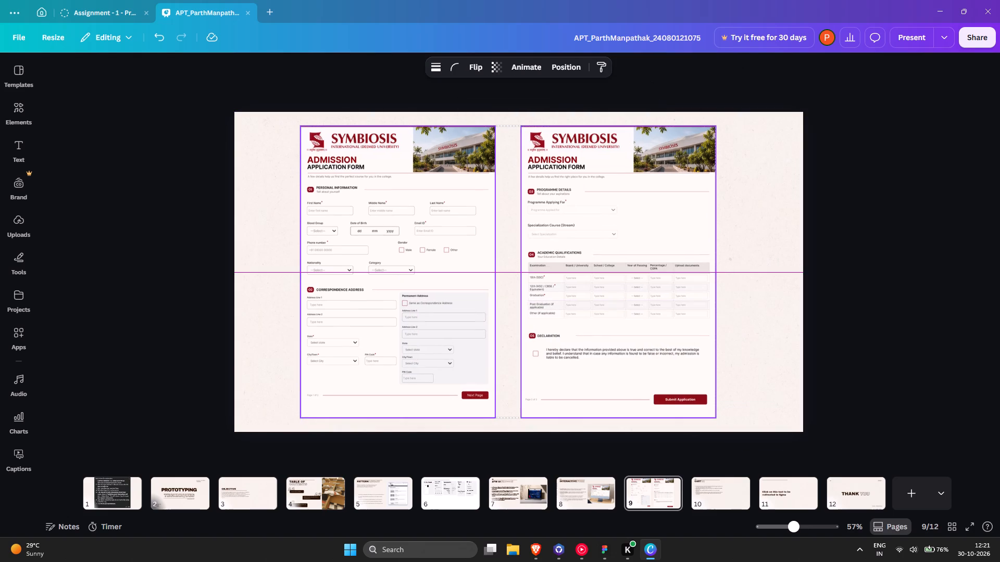
{"action": "left_click_drag", "start_coordinate": [401, 300], "coordinate": [409, 300]}
{"action": "left_click", "coordinate": [752, 365]}
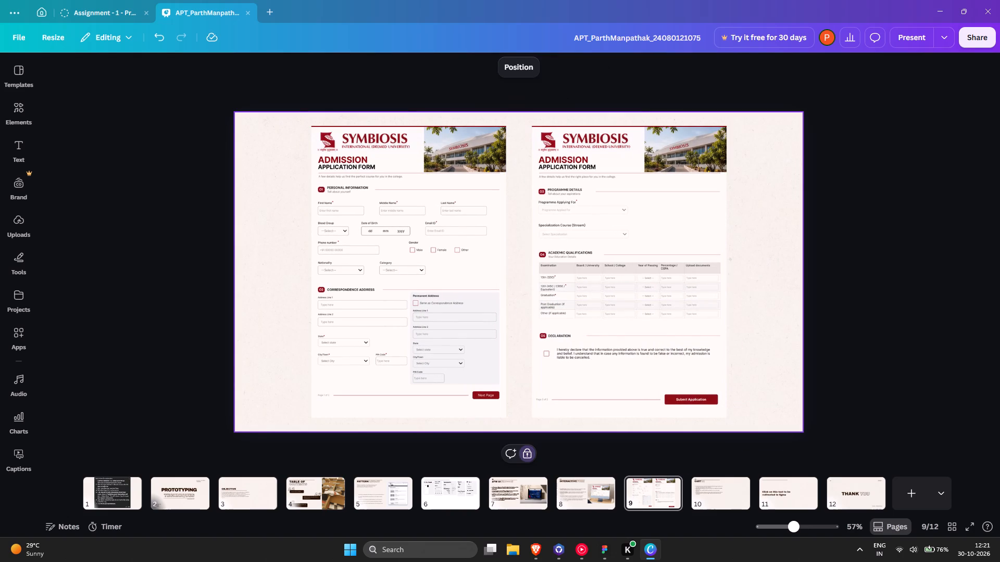
Add a solid border with stroke weight 4 to the Programme Details form image.
{"action": "left_click", "coordinate": [633, 288]}
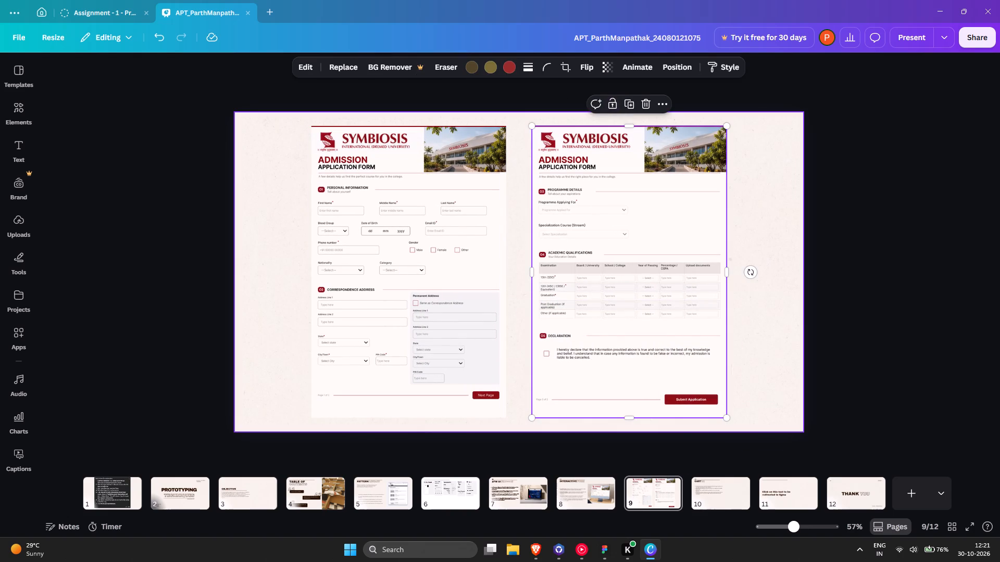
{"action": "left_click", "coordinate": [521, 64]}
{"action": "left_click", "coordinate": [493, 94]}
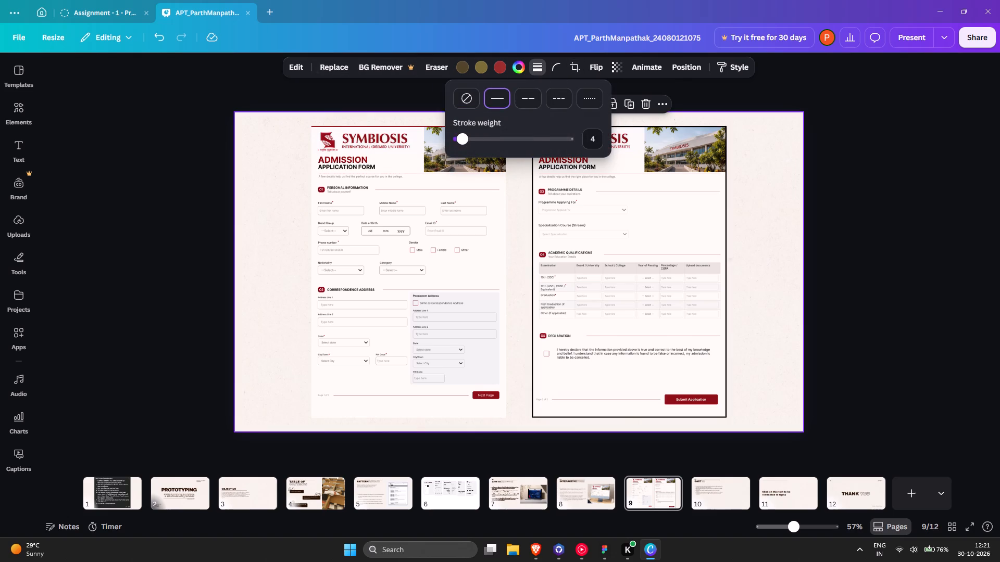
{"action": "left_click", "coordinate": [749, 184]}
Replace the red photo colour of the Programme Details form image with the red #962121.
{"action": "left_click", "coordinate": [645, 188]}
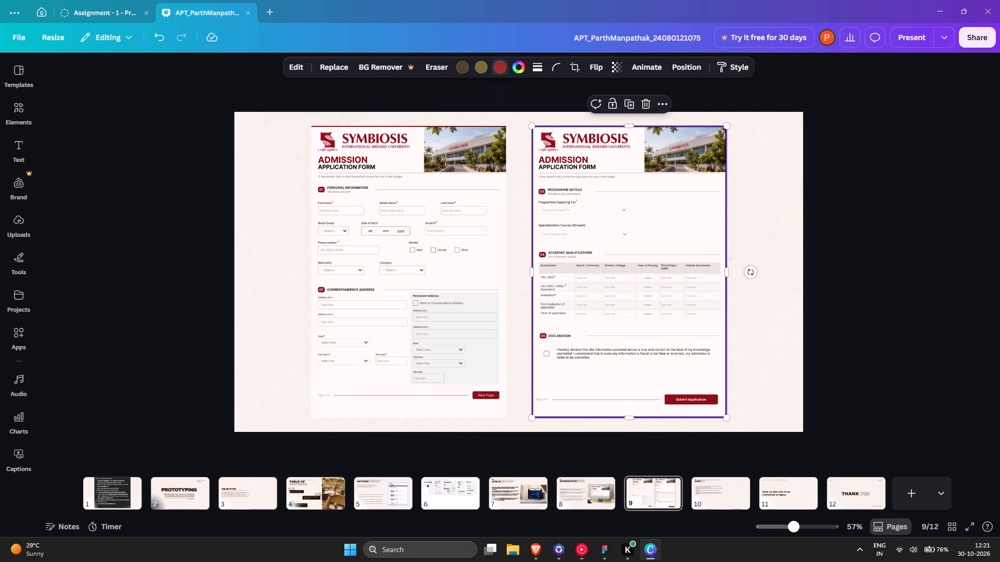
{"action": "left_click", "coordinate": [494, 70]}
{"action": "left_click", "coordinate": [794, 216]}
{"action": "left_click", "coordinate": [583, 197]}
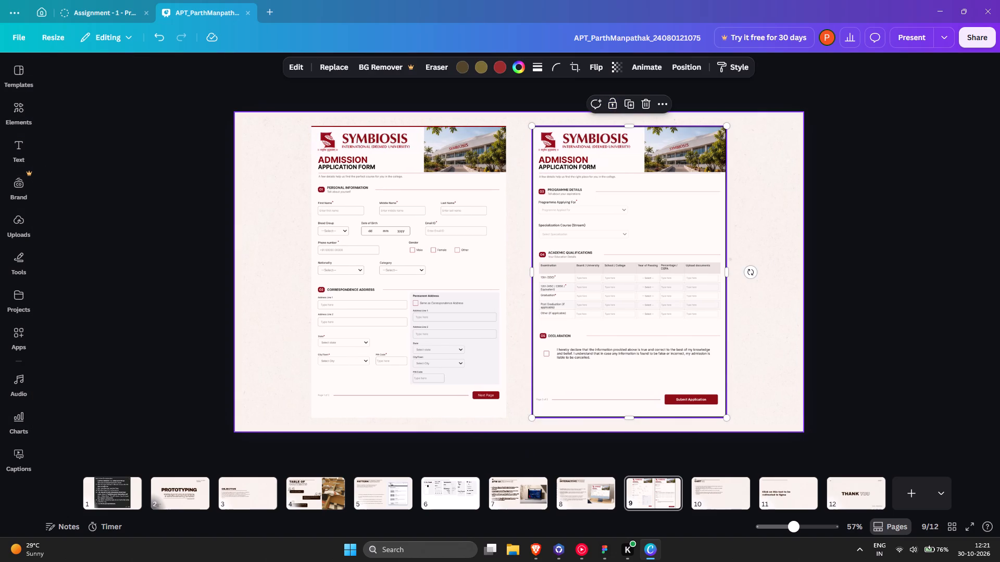
{"action": "left_click", "coordinate": [522, 62]}
{"action": "left_click", "coordinate": [545, 67]}
{"action": "left_click", "coordinate": [502, 67]}
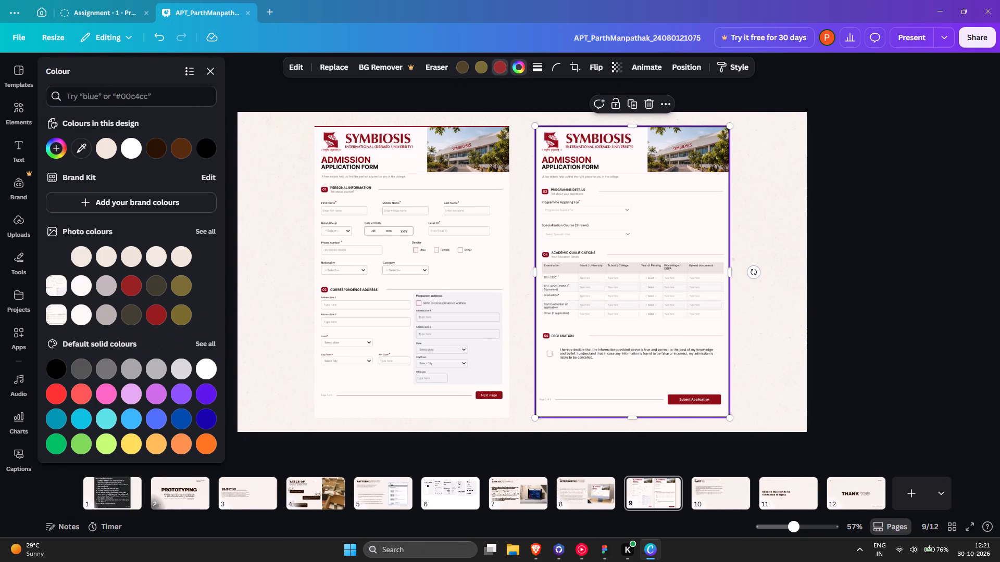
{"action": "left_click", "coordinate": [535, 66]}
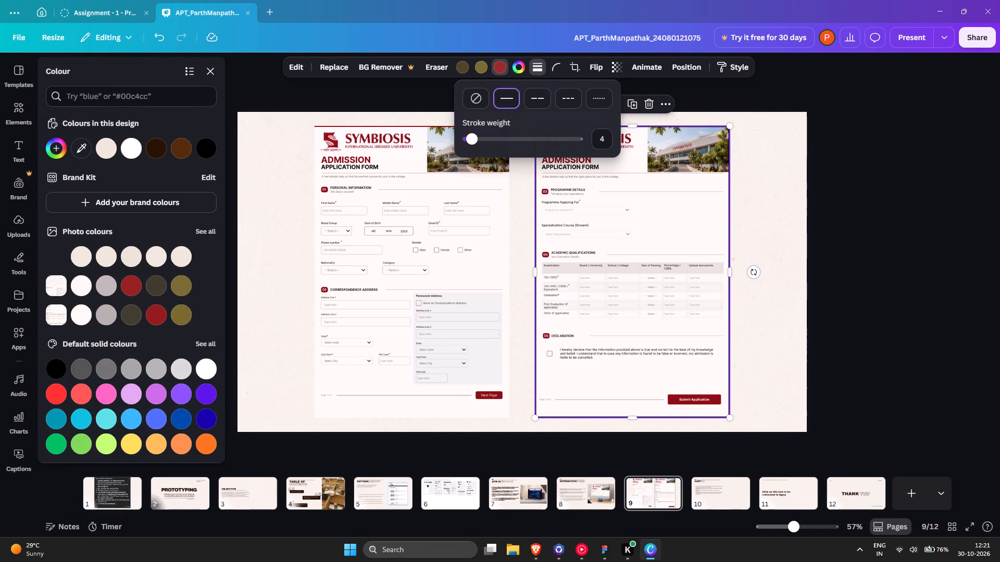
{"action": "left_click", "coordinate": [133, 284]}
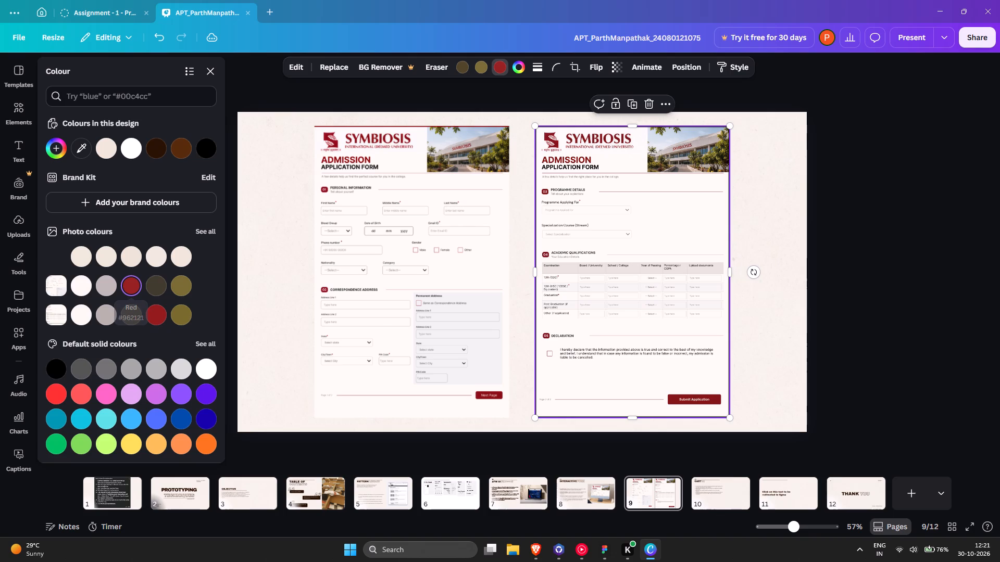
Set the border colour of the Programme Details form image to the dark red used in the design.
{"action": "left_click", "coordinate": [510, 242]}
{"action": "left_click", "coordinate": [546, 226]}
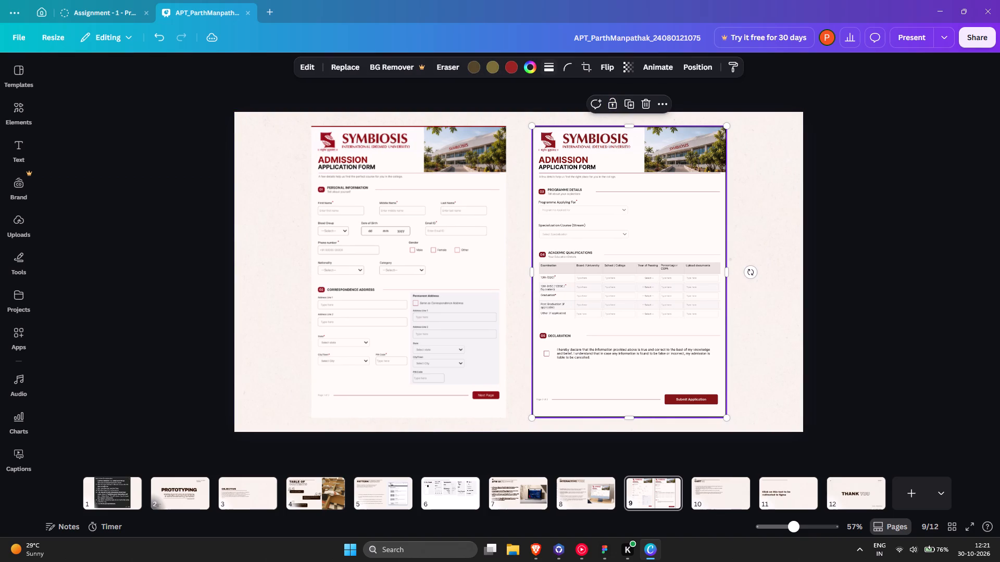
{"action": "left_click", "coordinate": [555, 63]}
{"action": "left_click", "coordinate": [522, 68]}
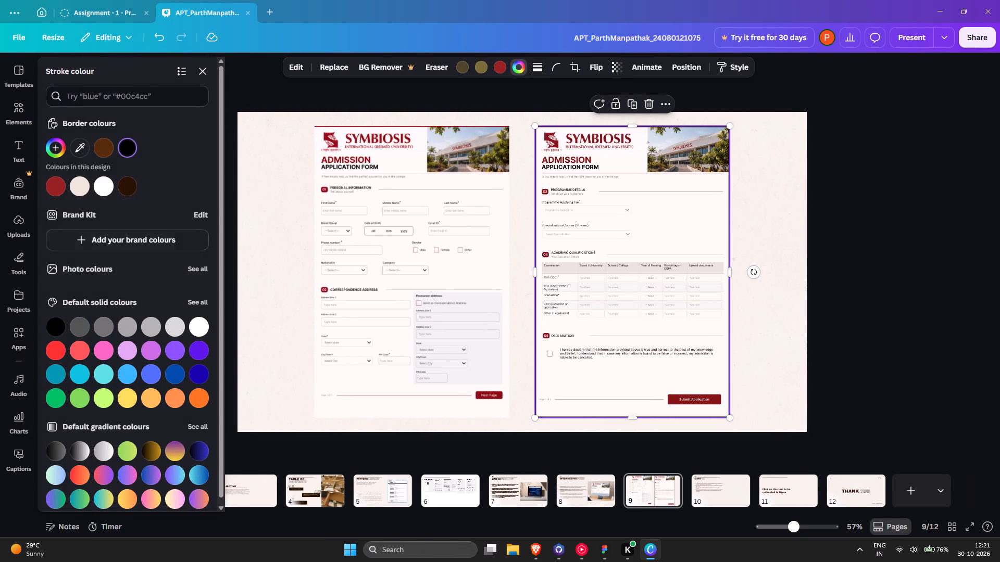
{"action": "left_click", "coordinate": [55, 182]}
Add a solid border with stroke weight 4 in the same dark red to the Personal Information form image.
{"action": "left_click", "coordinate": [345, 167]}
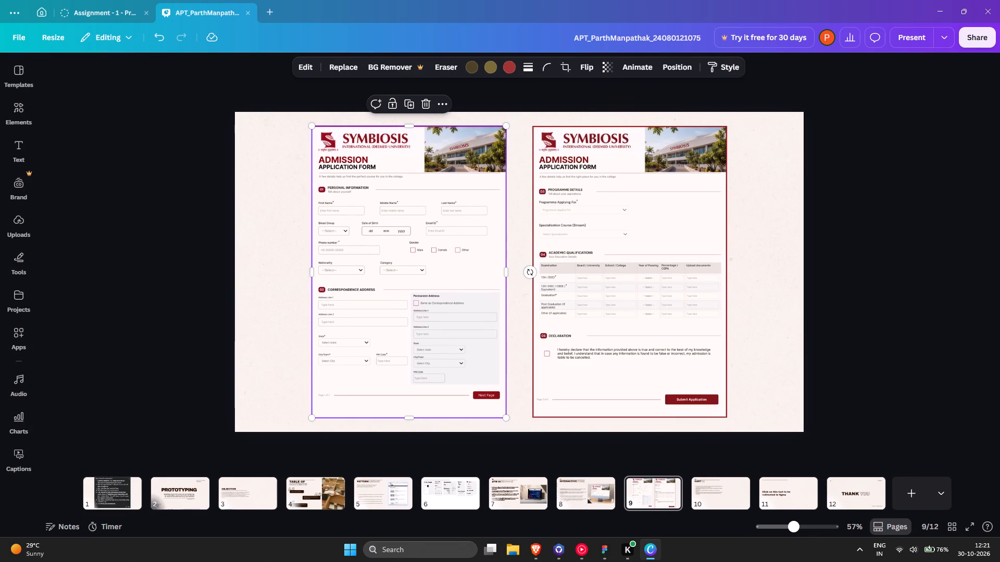
{"action": "left_click", "coordinate": [523, 67]}
{"action": "left_click", "coordinate": [502, 101]}
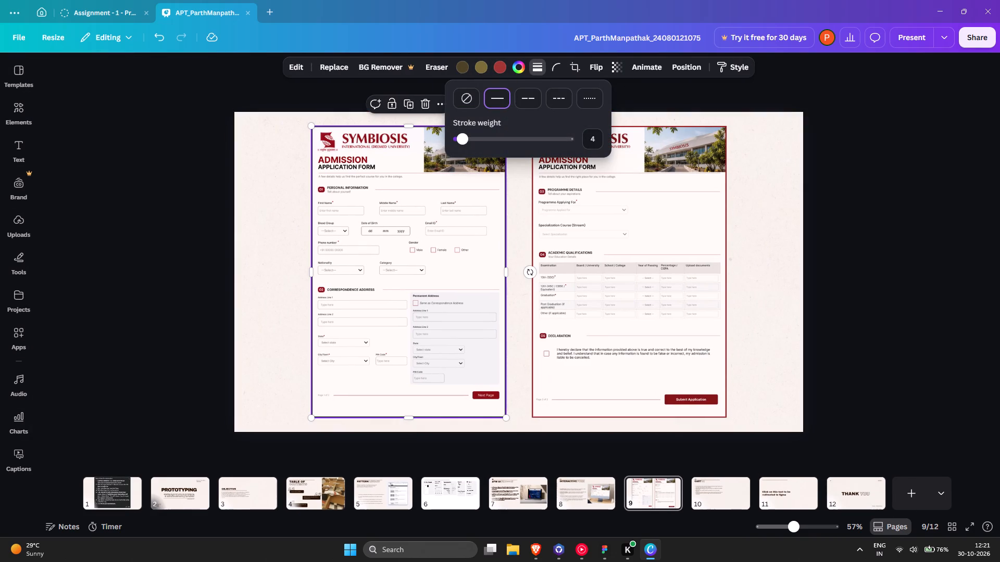
{"action": "left_click", "coordinate": [519, 66]}
{"action": "left_click", "coordinate": [107, 150]}
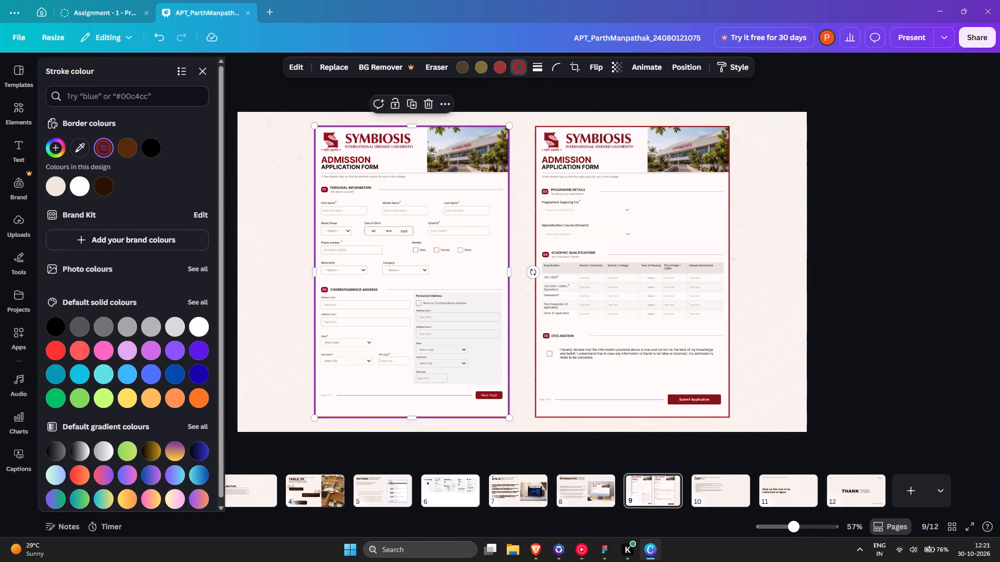
{"action": "left_click", "coordinate": [228, 164]}
{"action": "left_click", "coordinate": [228, 164]}
Set the border stroke weight of both form images to 2.
{"action": "left_click", "coordinate": [626, 311]}
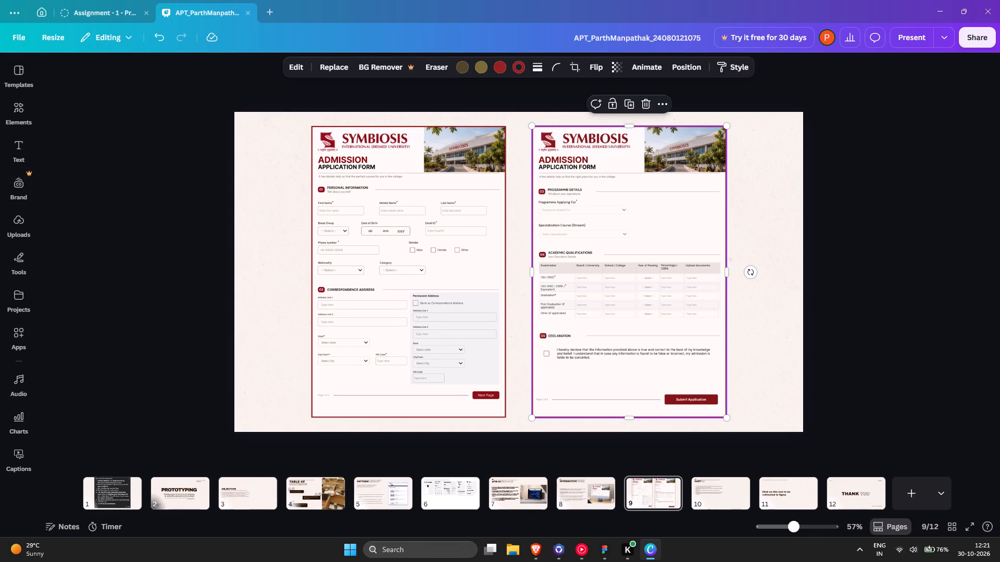
{"action": "left_click", "coordinate": [470, 286], "text": "shift"}
{"action": "left_click", "coordinate": [446, 70]}
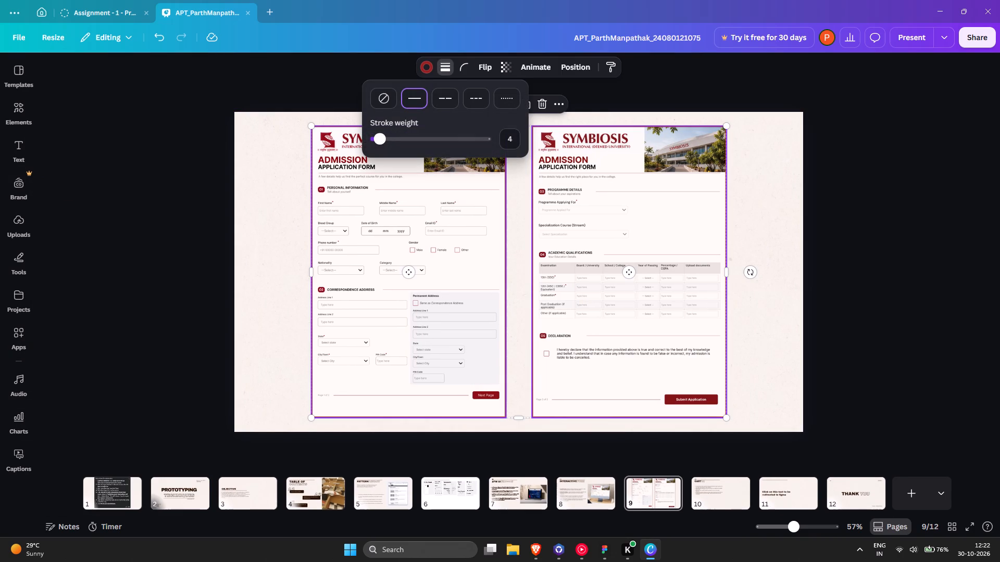
{"action": "left_click", "coordinate": [510, 141]}
{"action": "key", "text": "2"}
{"action": "key", "text": "Return"}
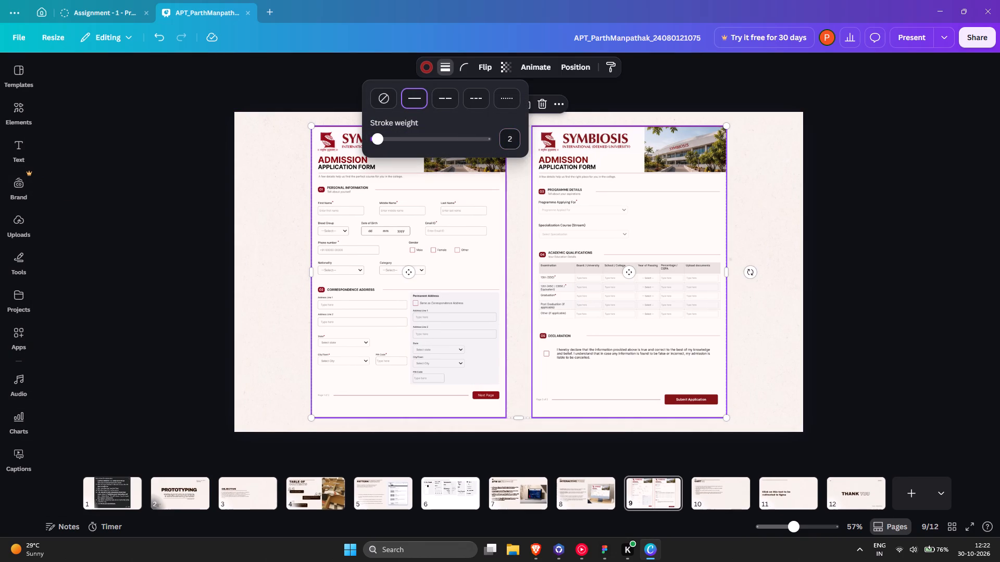
{"action": "left_click", "coordinate": [282, 195]}
Move the bullet text block on the A3 Cart UI page slightly downward.
{"action": "left_click", "coordinate": [710, 486]}
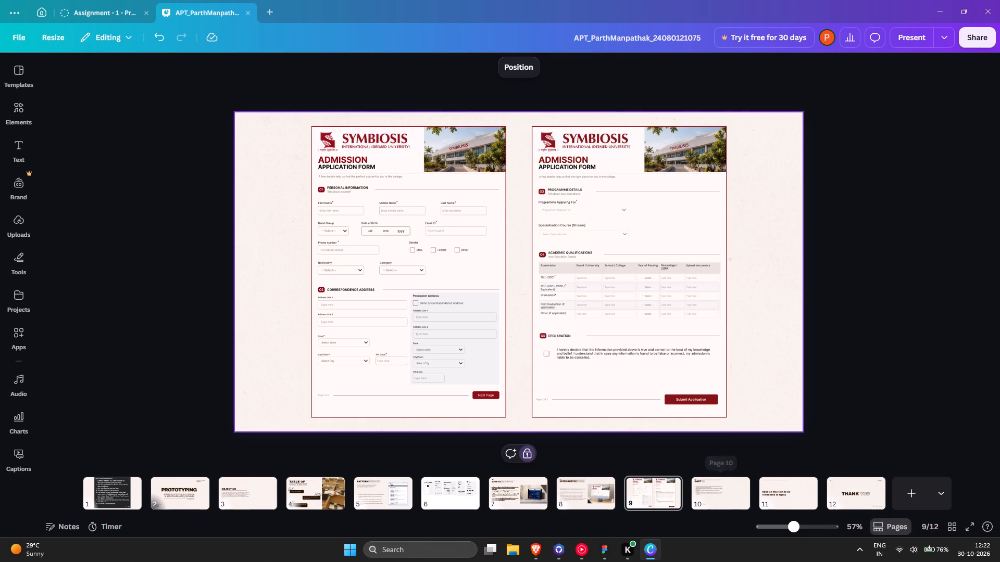
{"action": "left_click", "coordinate": [774, 496]}
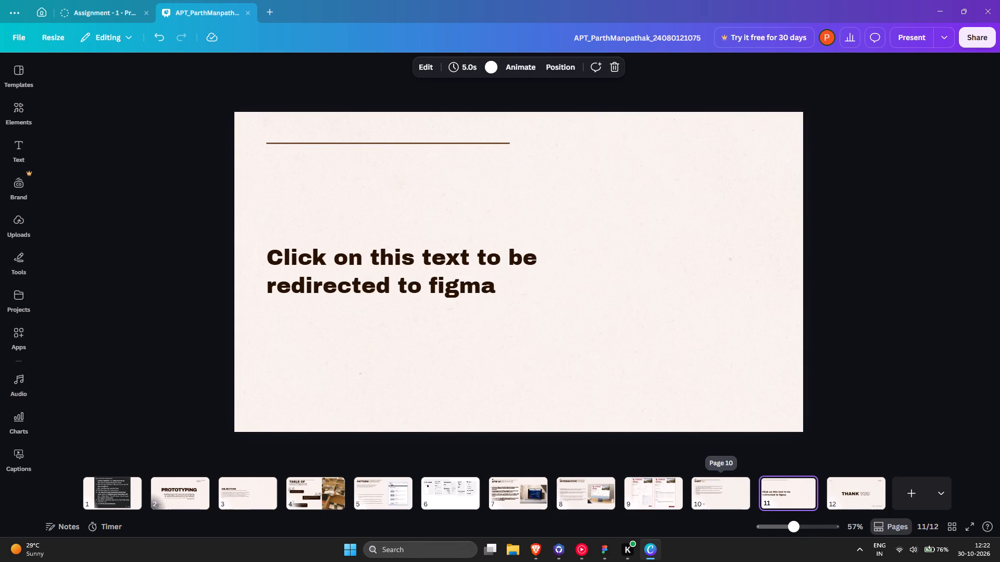
{"action": "left_click", "coordinate": [718, 503]}
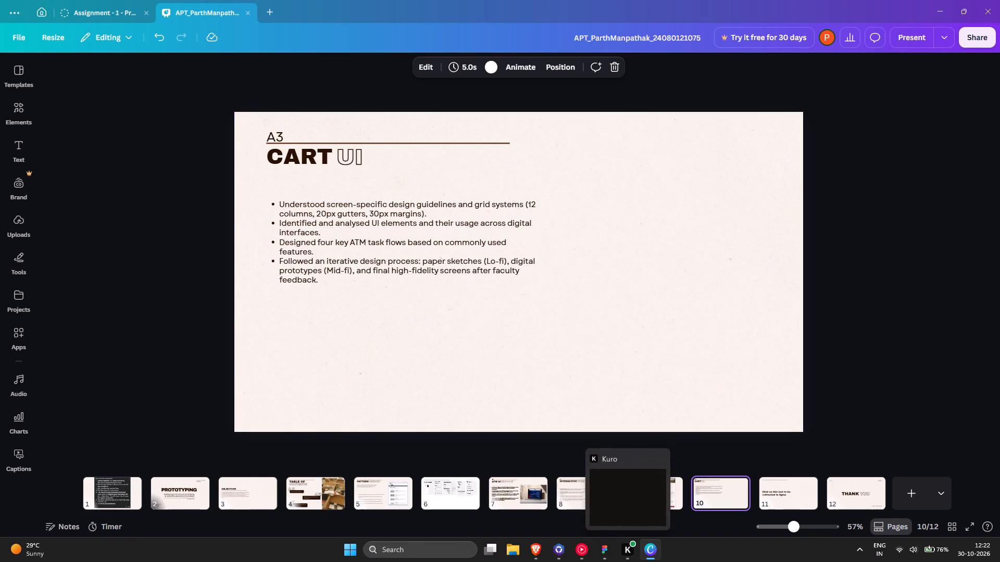
{"action": "left_click", "coordinate": [663, 491]}
{"action": "left_click", "coordinate": [722, 496]}
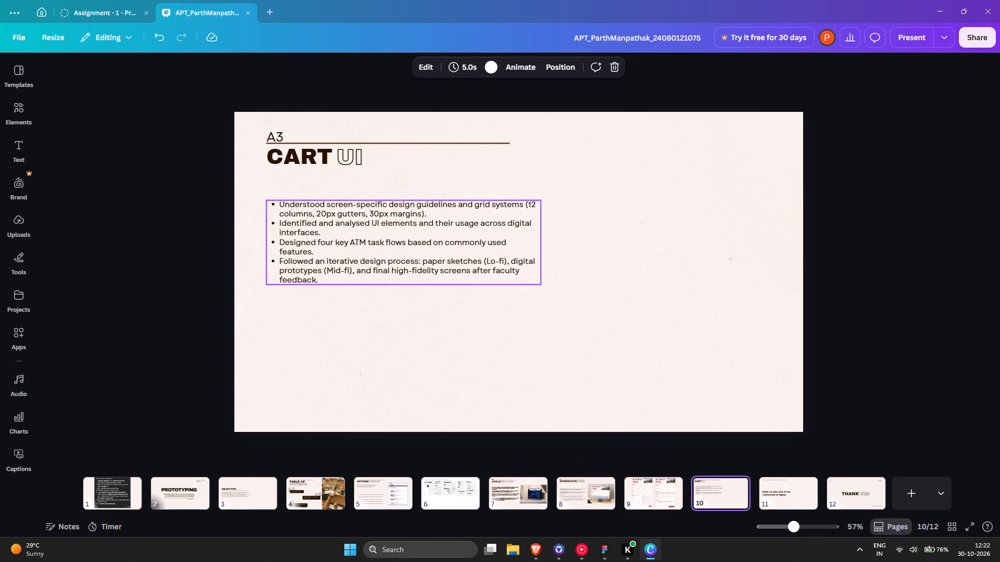
{"action": "left_click_drag", "start_coordinate": [384, 247], "coordinate": [384, 275]}
{"action": "left_click", "coordinate": [574, 281]}
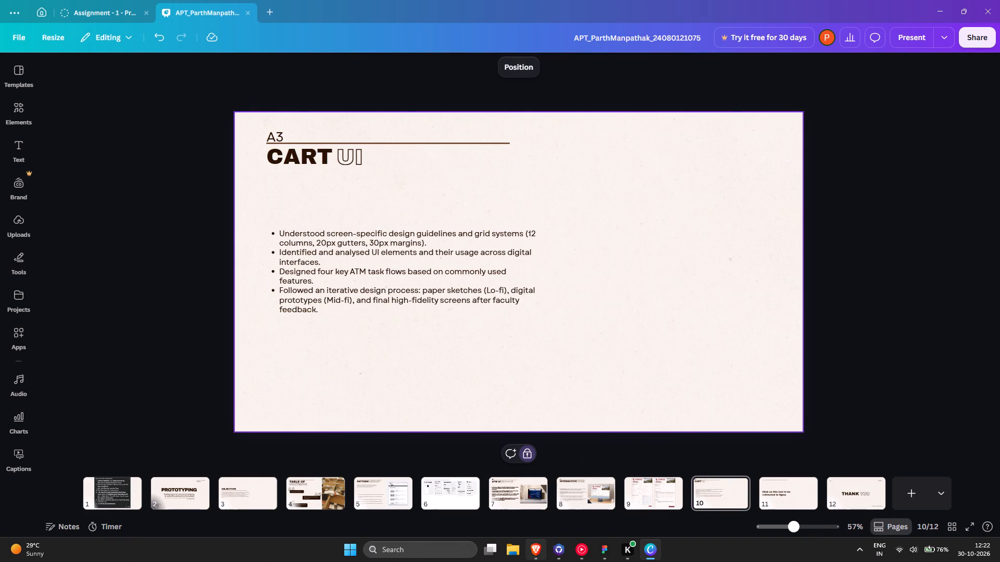
Switch to Figma and view the checkout screen design on the E-commerce page.
{"action": "left_click", "coordinate": [598, 548]}
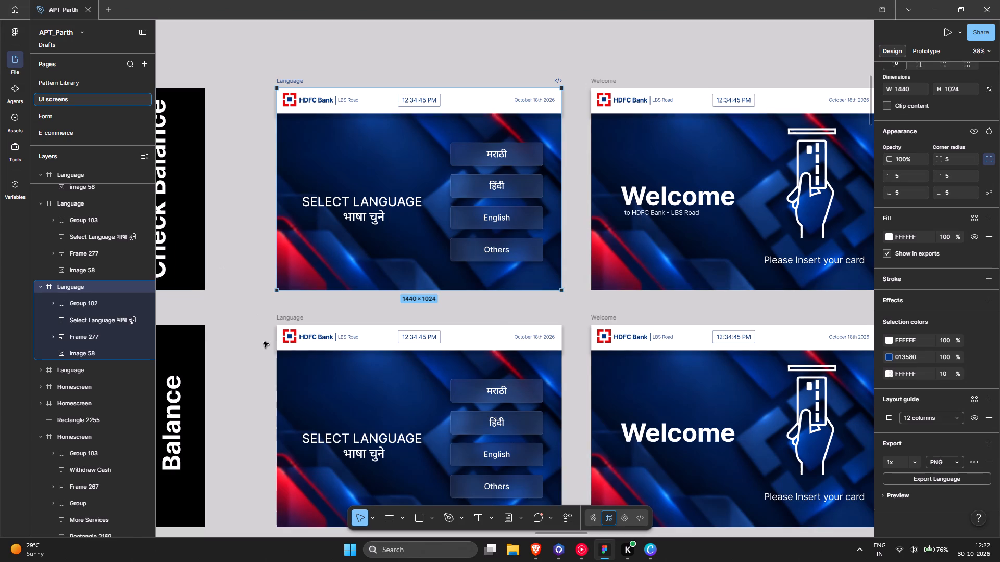
{"action": "left_click", "coordinate": [55, 129]}
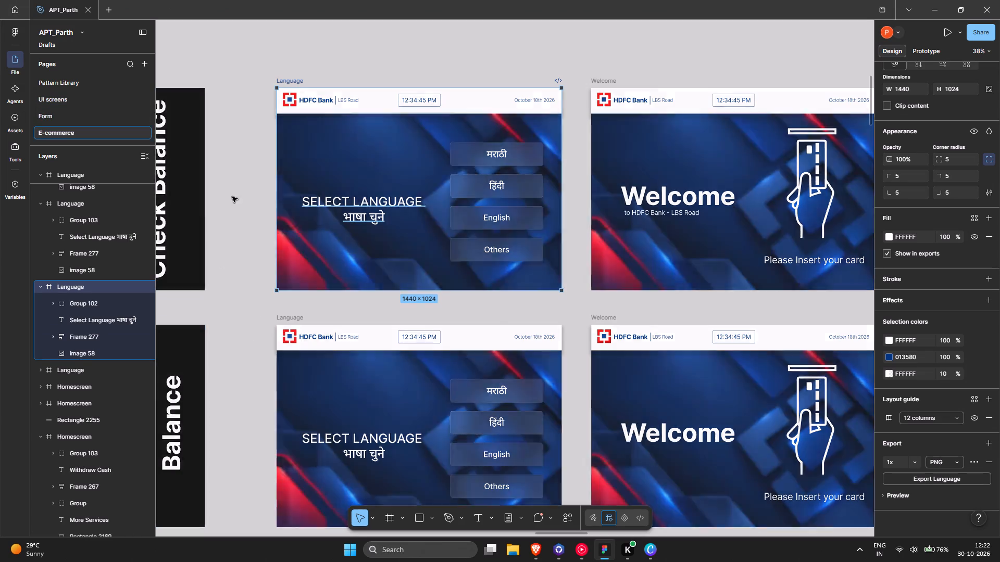
{"action": "middle_click_drag", "start_coordinate": [737, 305], "coordinate": [630, 279]}
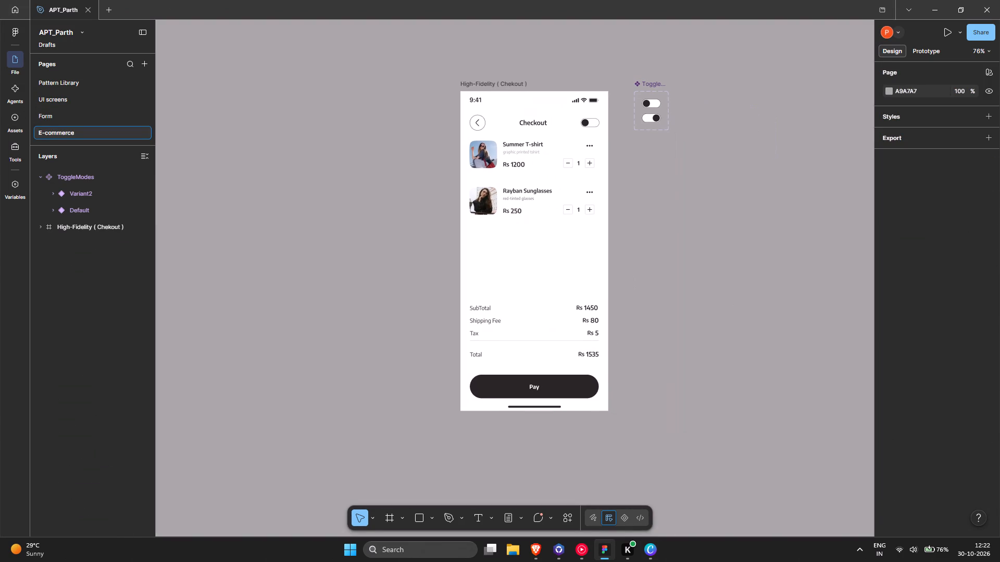
Return to Canva and search the mockup elements for "mobile".
{"action": "left_click", "coordinate": [643, 555]}
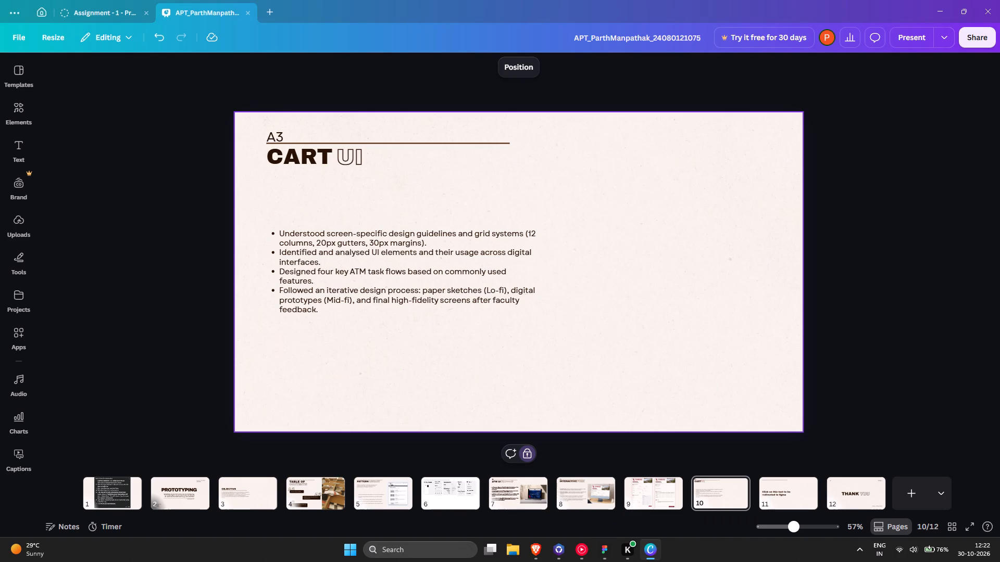
{"action": "left_click", "coordinate": [529, 451]}
{"action": "key", "text": "ctrl+z"}
{"action": "left_click", "coordinate": [19, 114]}
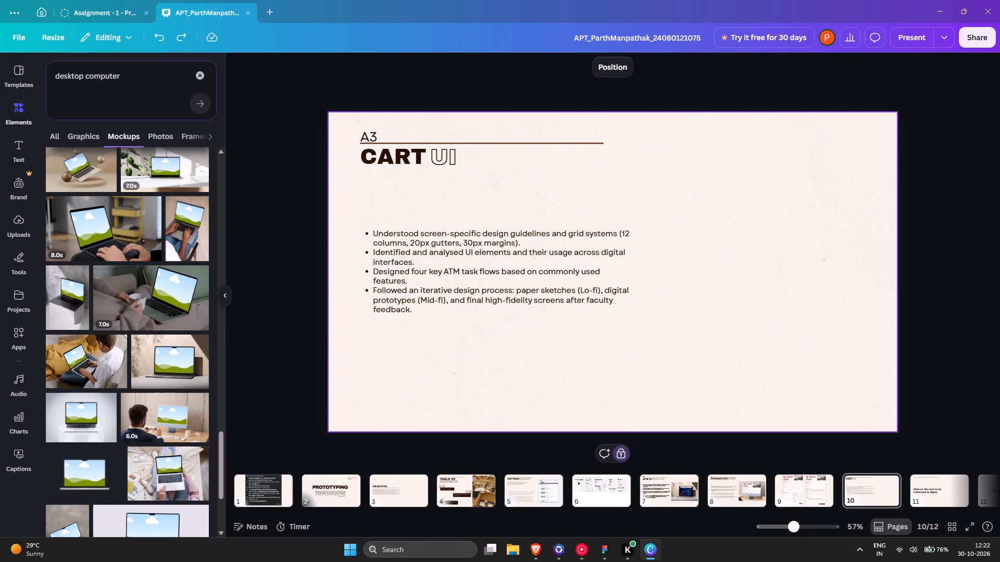
{"action": "left_click_drag", "start_coordinate": [140, 74], "coordinate": [6, 83]}
{"action": "type", "text": "mobiel"}
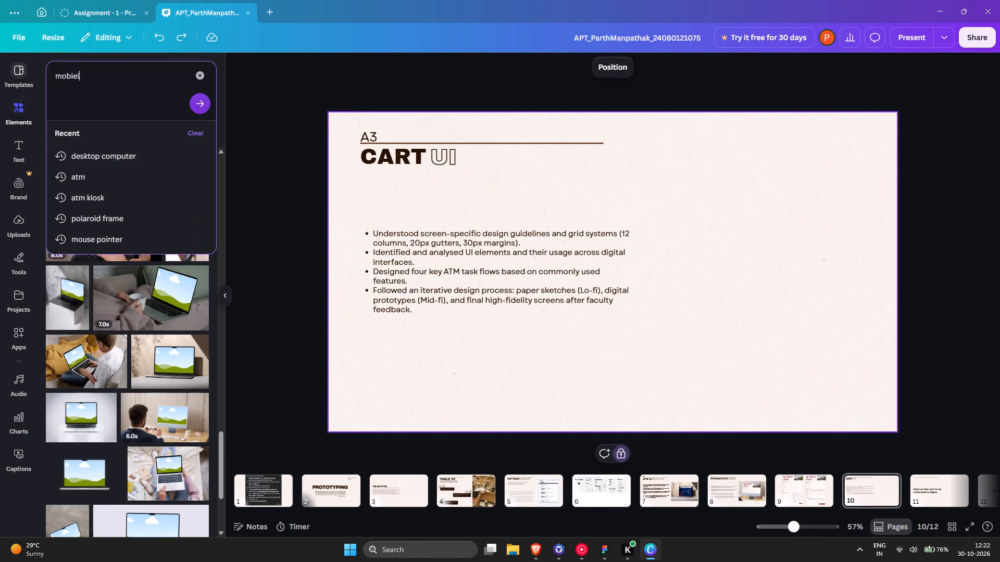
{"action": "key", "text": "BackSpace"}
{"action": "key", "text": "BackSpace"}
{"action": "type", "text": "le"}
{"action": "key", "text": "Return"}
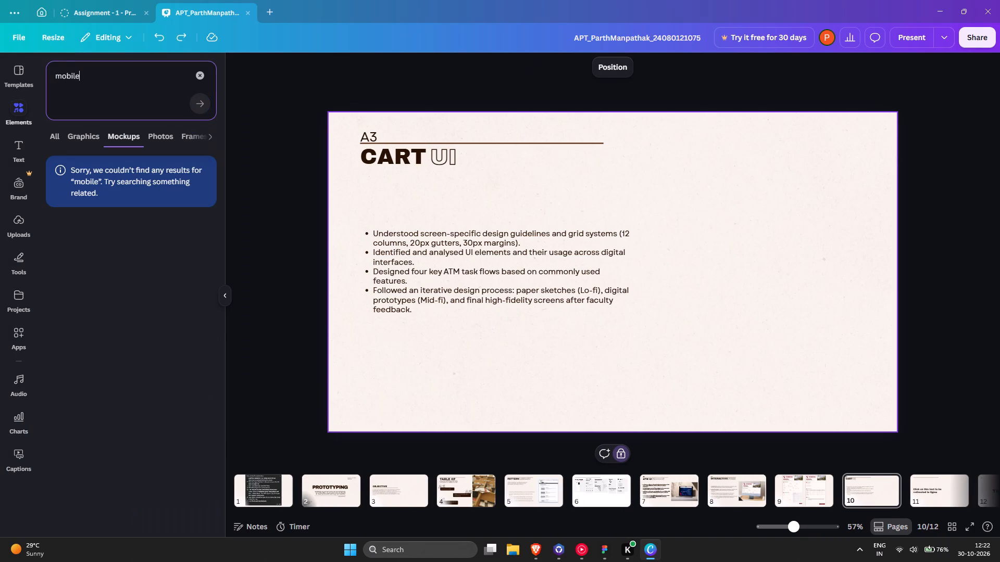
Replace the mockup search term with "phone" and run the search.
{"action": "key", "text": "BackSpace"}
{"action": "key", "text": "BackSpace"}
{"action": "key", "text": "BackSpace"}
{"action": "key", "text": "BackSpace"}
{"action": "key", "text": "BackSpace"}
{"action": "key", "text": "BackSpace"}
{"action": "key", "text": "BackSpace"}
{"action": "key", "text": "BackSpace"}
{"action": "key", "text": "BackSpace"}
{"action": "key", "text": "BackSpace"}
{"action": "key", "text": "BackSpace"}
{"action": "key", "text": "BackSpace"}
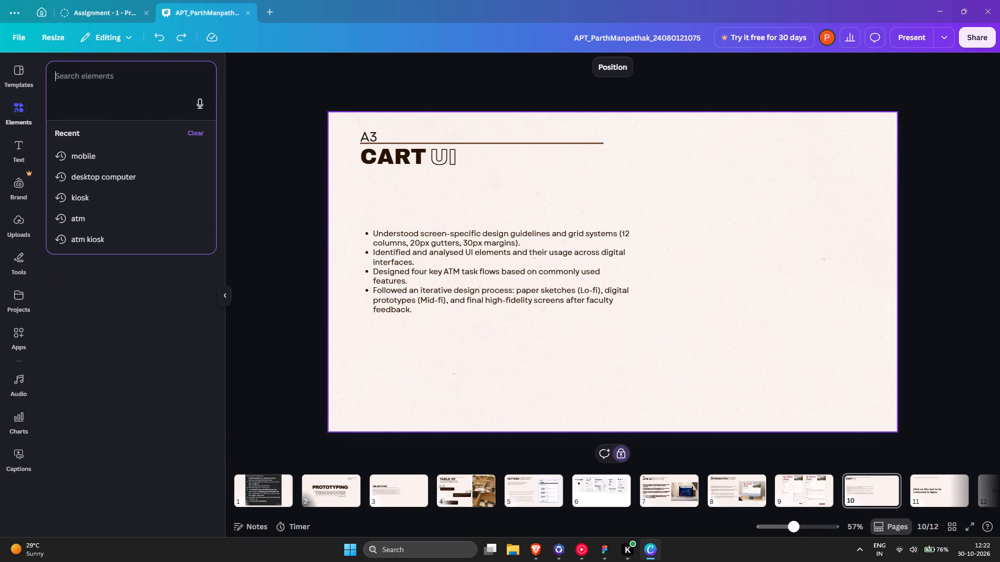
{"action": "type", "text": "[home"}
{"action": "key", "text": "ctrl+grave"}
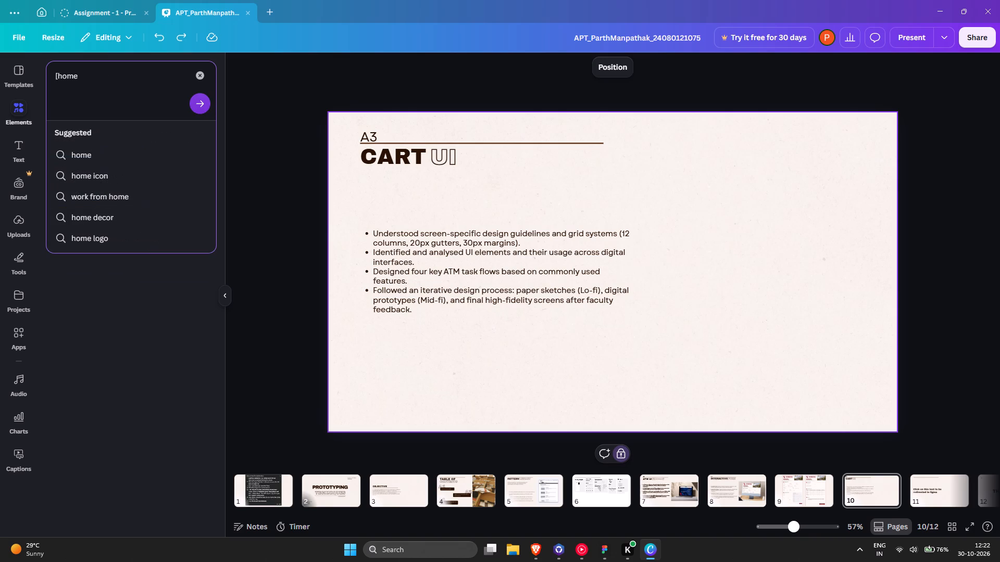
{"action": "key", "text": "ctrl+BackSpace"}
{"action": "key", "text": "BackSpace"}
{"action": "type", "text": "phione"}
{"action": "key", "text": "BackSpace"}
{"action": "key", "text": "BackSpace"}
{"action": "key", "text": "BackSpace"}
{"action": "key", "text": "BackSpace"}
{"action": "type", "text": "one"}
{"action": "key", "text": "Return"}
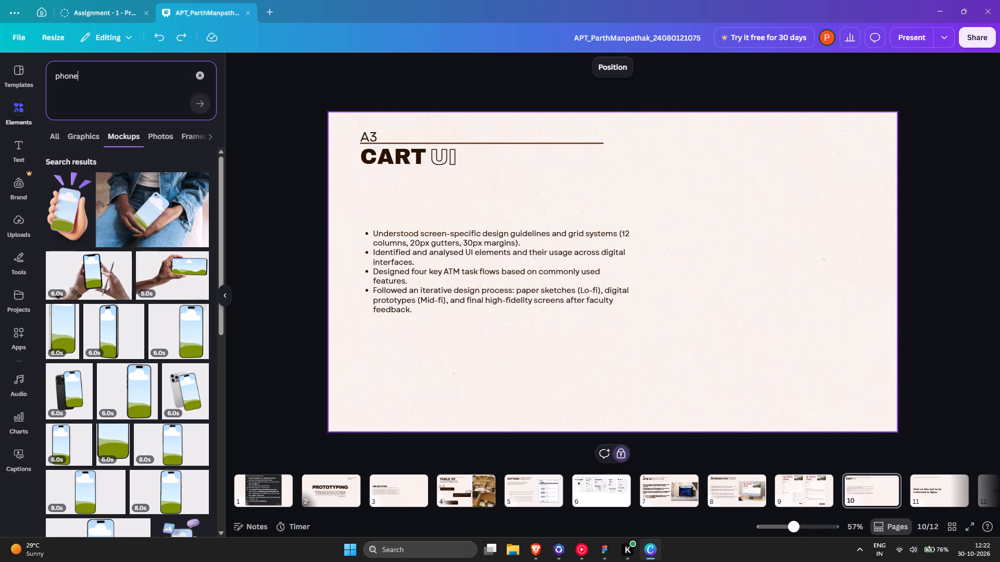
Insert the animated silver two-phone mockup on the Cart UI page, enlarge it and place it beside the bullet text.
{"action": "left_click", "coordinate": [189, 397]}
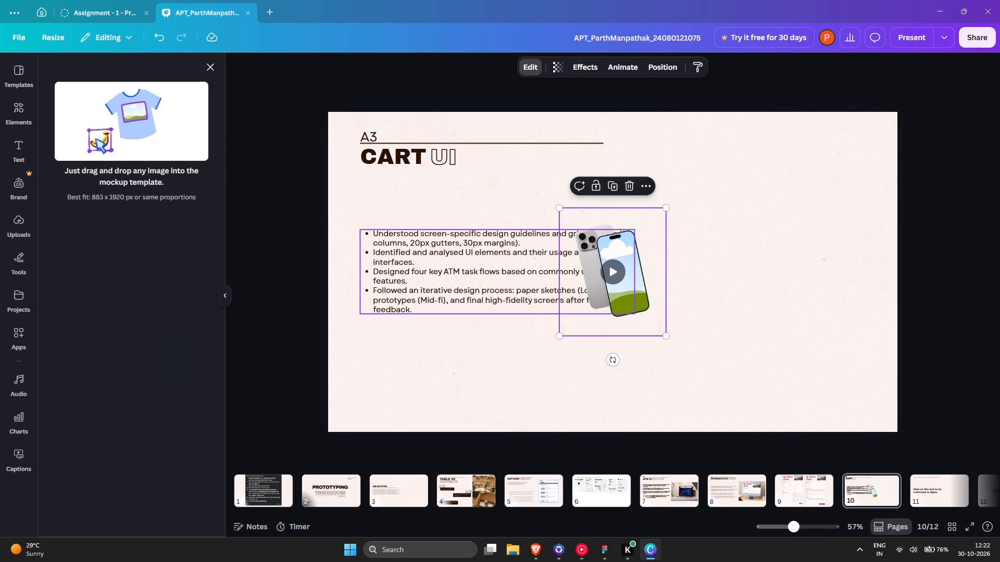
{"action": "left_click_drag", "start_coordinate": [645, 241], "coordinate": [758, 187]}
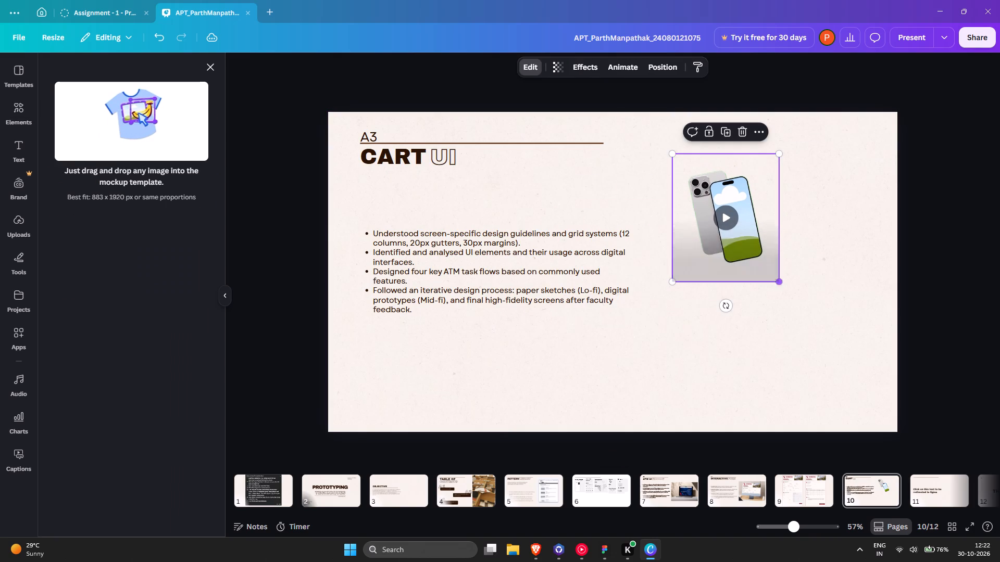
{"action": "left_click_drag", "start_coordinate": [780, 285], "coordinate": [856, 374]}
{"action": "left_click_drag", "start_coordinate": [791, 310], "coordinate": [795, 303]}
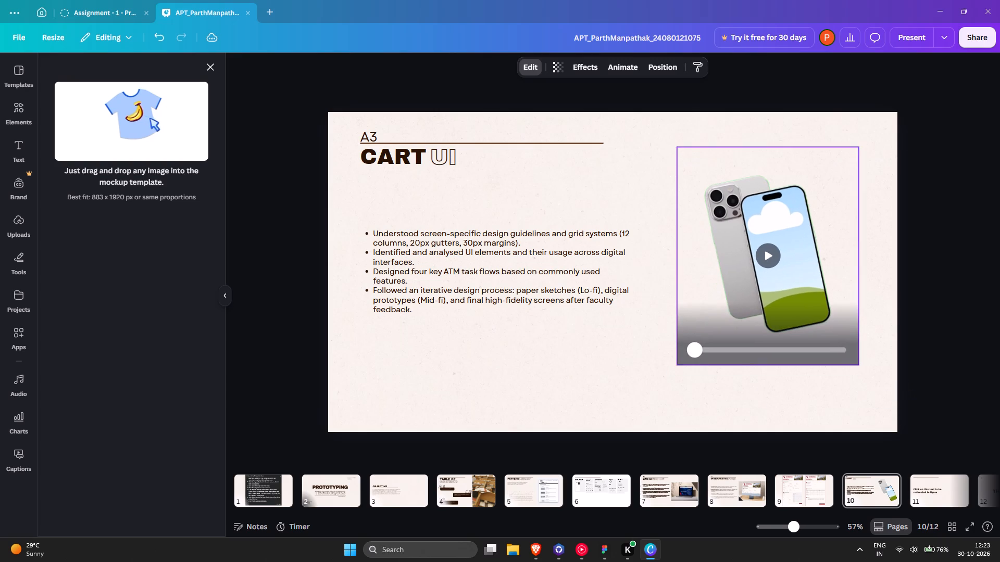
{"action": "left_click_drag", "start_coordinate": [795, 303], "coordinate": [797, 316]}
Preview the Cart UI page with its animated phone mockup in presentation mode, and return to the editor.
{"action": "left_click", "coordinate": [914, 35]}
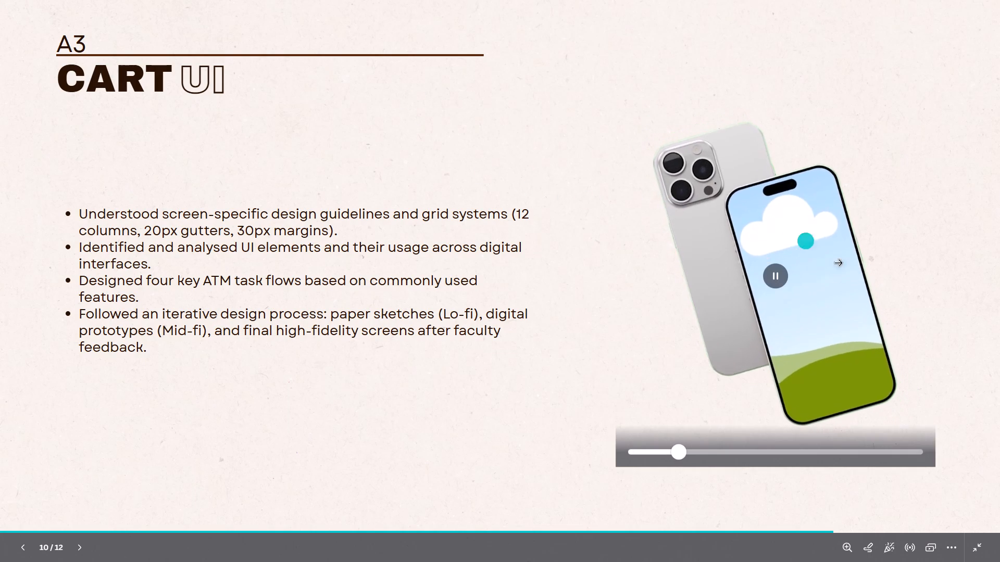
{"action": "left_click", "coordinate": [977, 542]}
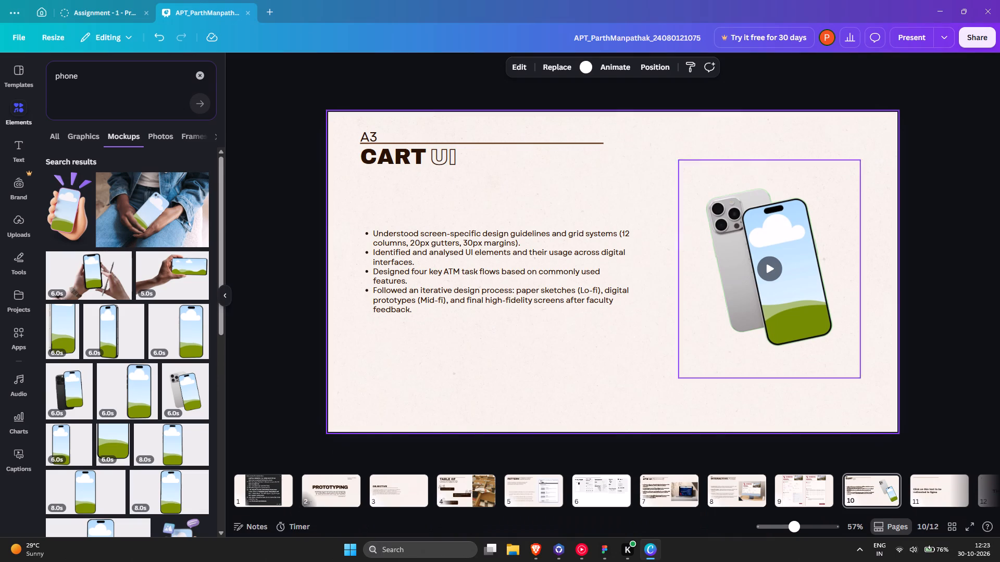
Replace the animated two-phone mockup on the Cart UI page with the static tilted single-phone mockup from the results.
{"action": "scroll", "coordinate": [153, 278], "scroll_direction": "down", "scroll_amount": 7}
{"action": "scroll", "coordinate": [101, 368], "scroll_direction": "down", "scroll_amount": 4}
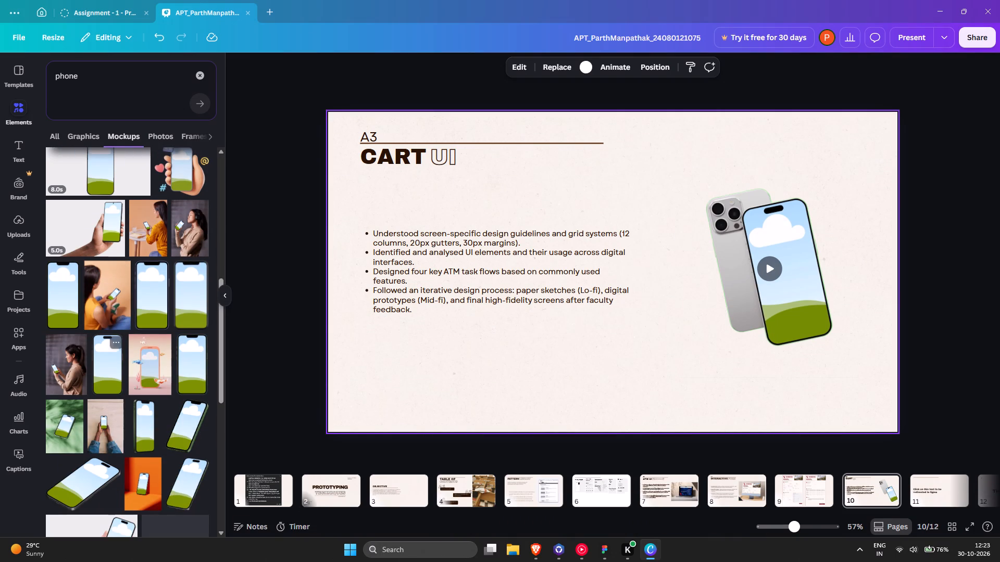
{"action": "scroll", "coordinate": [122, 324], "scroll_direction": "down", "scroll_amount": 4}
{"action": "left_click_drag", "start_coordinate": [171, 298], "coordinate": [568, 325]}
{"action": "left_click", "coordinate": [765, 298]}
{"action": "key", "text": "Delete"}
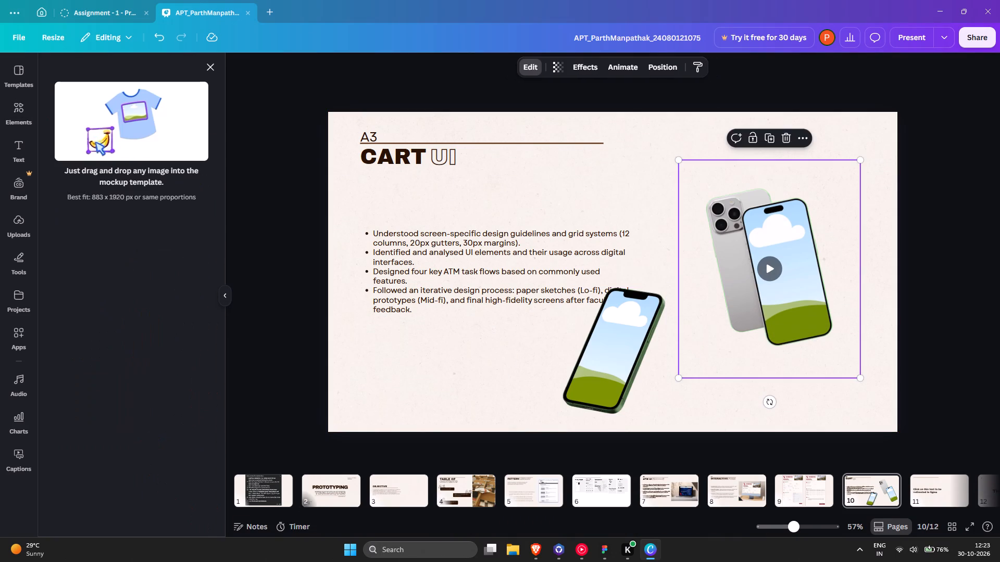
Move the tilted phone mockup into the empty area to the right of the bullet text and enlarge it.
{"action": "left_click_drag", "start_coordinate": [598, 379], "coordinate": [771, 283]}
{"action": "left_click_drag", "start_coordinate": [731, 319], "coordinate": [692, 343]}
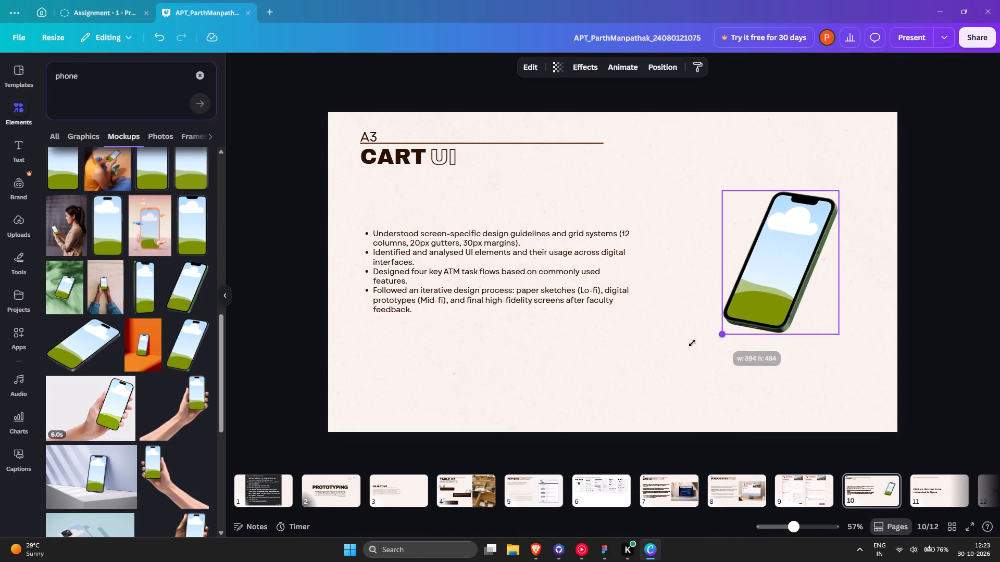
{"action": "left_click_drag", "start_coordinate": [692, 343], "coordinate": [670, 352]}
Switch to Figma and export the High-Fidelity ( Chekout ) frame as a 1x PNG into the Sem5 folder.
{"action": "left_click", "coordinate": [596, 552]}
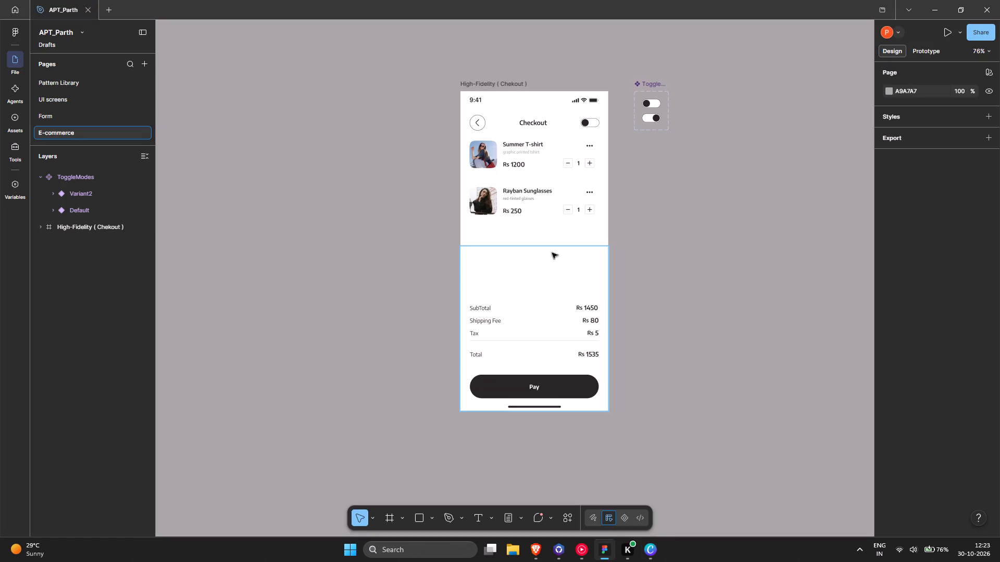
{"action": "left_click", "coordinate": [497, 83]}
{"action": "scroll", "coordinate": [927, 373], "scroll_direction": "down", "scroll_amount": 7}
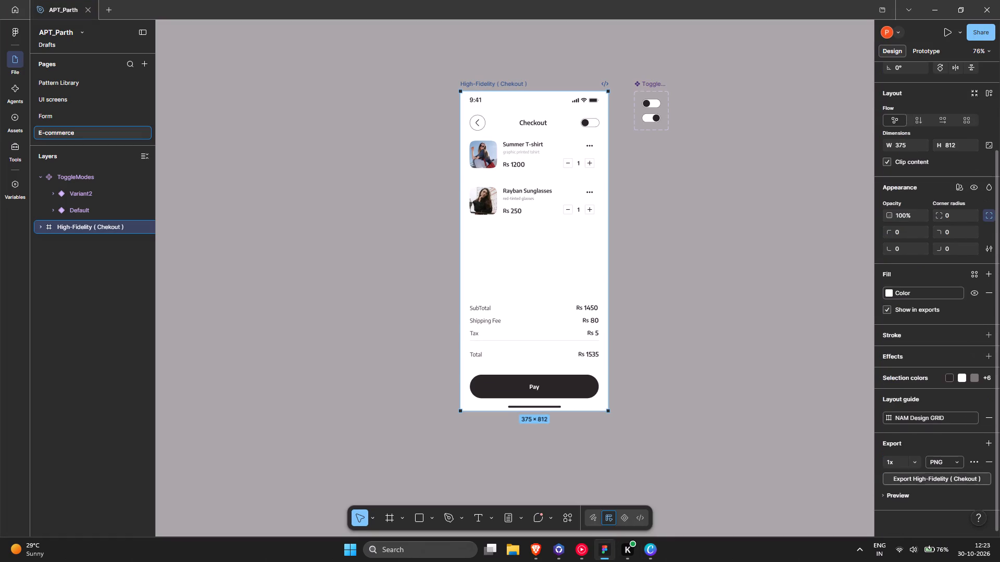
{"action": "left_click", "coordinate": [924, 481]}
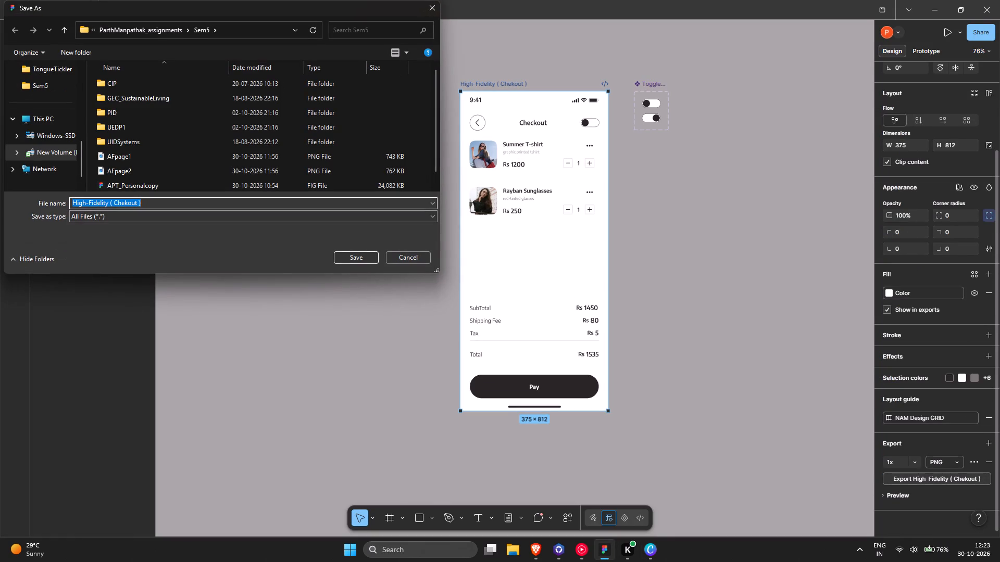
{"action": "left_click", "coordinate": [362, 258]}
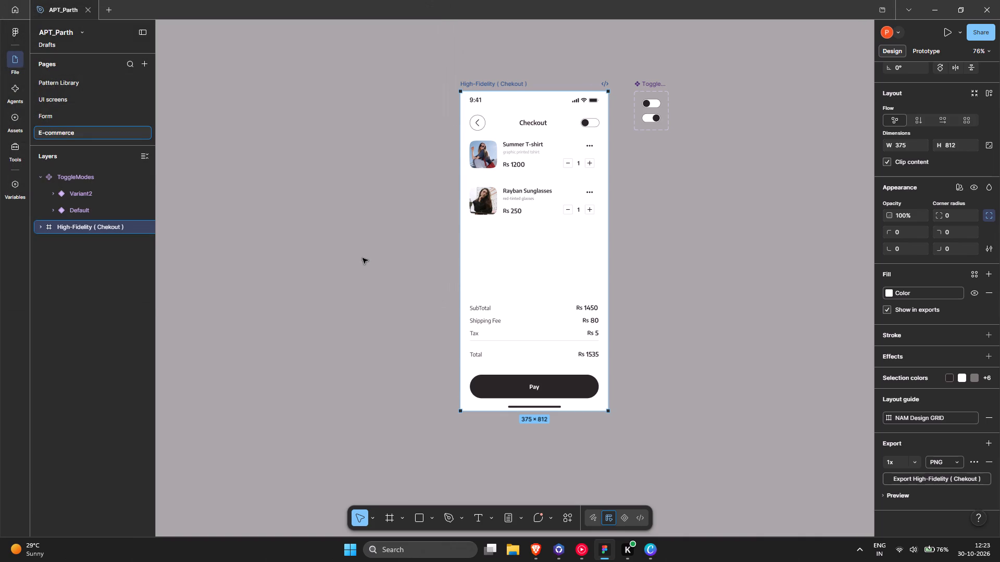
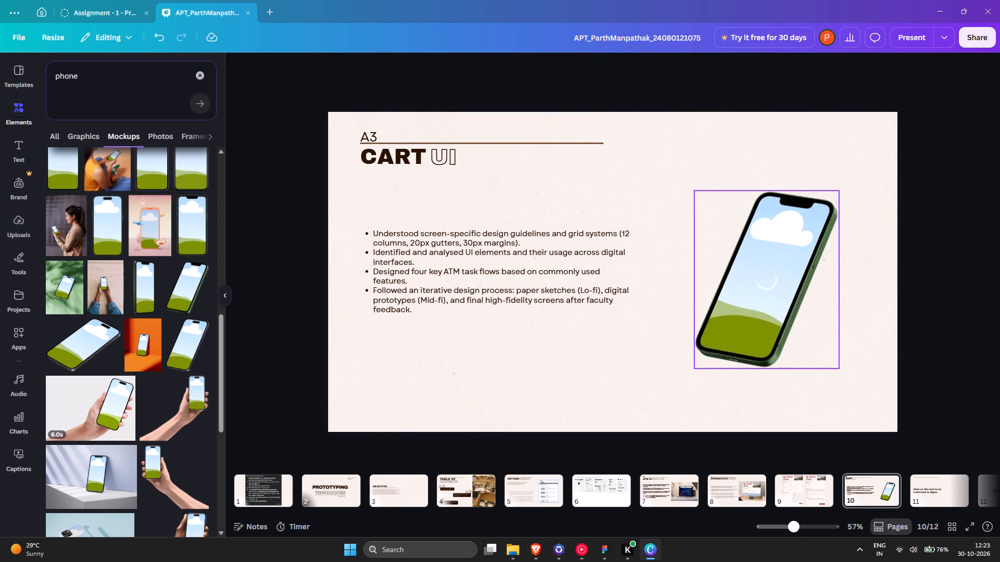
Enlarge the checkout phone mockup on the Cart UI page and settle it in the empty area beside the bullet text.
{"action": "left_click_drag", "start_coordinate": [781, 300], "coordinate": [809, 301]}
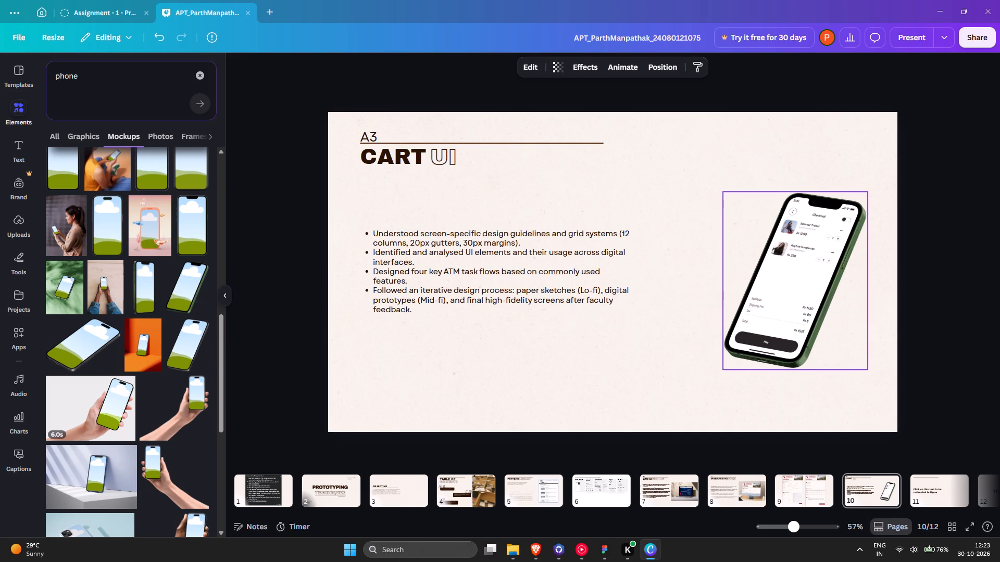
{"action": "left_click_drag", "start_coordinate": [809, 301], "coordinate": [798, 292]}
{"action": "left_click_drag", "start_coordinate": [711, 362], "coordinate": [657, 377]}
{"action": "left_click_drag", "start_coordinate": [744, 345], "coordinate": [726, 333]}
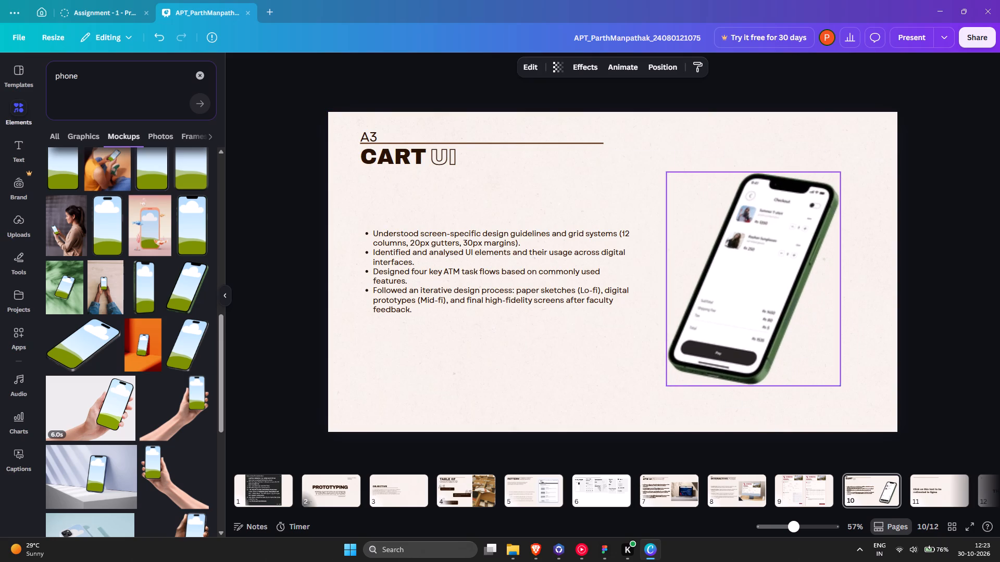
{"action": "left_click_drag", "start_coordinate": [726, 333], "coordinate": [723, 336]}
{"action": "left_click", "coordinate": [883, 329]}
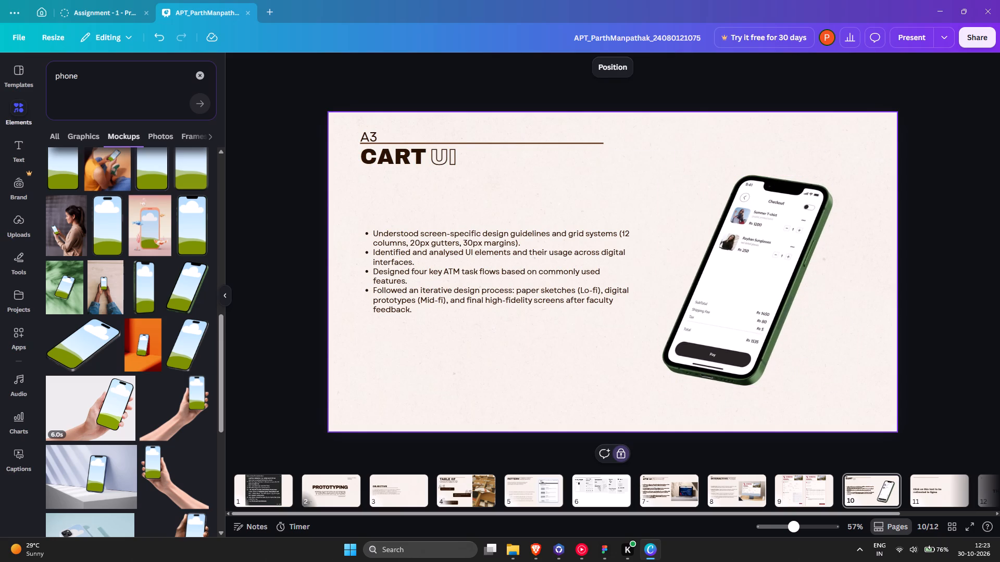
Duplicate the Cart UI page and delete the phone mockup and the bullet text from the copy.
{"action": "left_click", "coordinate": [931, 491]}
{"action": "left_click", "coordinate": [876, 491]}
{"action": "key", "text": "ctrl+d"}
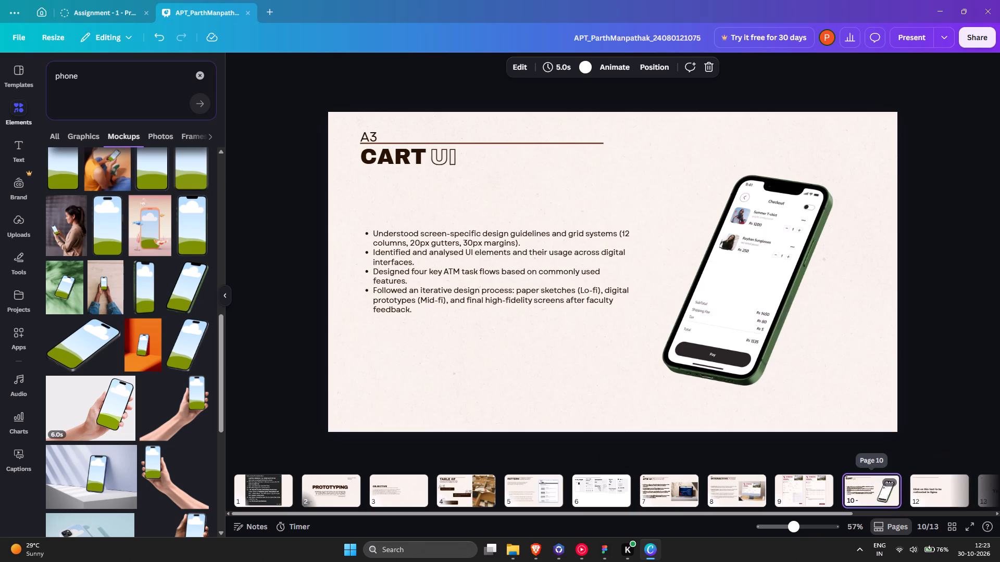
{"action": "left_click", "coordinate": [691, 288]}
{"action": "key", "text": "Delete"}
{"action": "left_click", "coordinate": [499, 274]}
{"action": "key", "text": "Delete"}
Replace the heading word CART with "VARIABLES" on the duplicated page and delete the outlined word UI.
{"action": "double_click", "coordinate": [423, 155]}
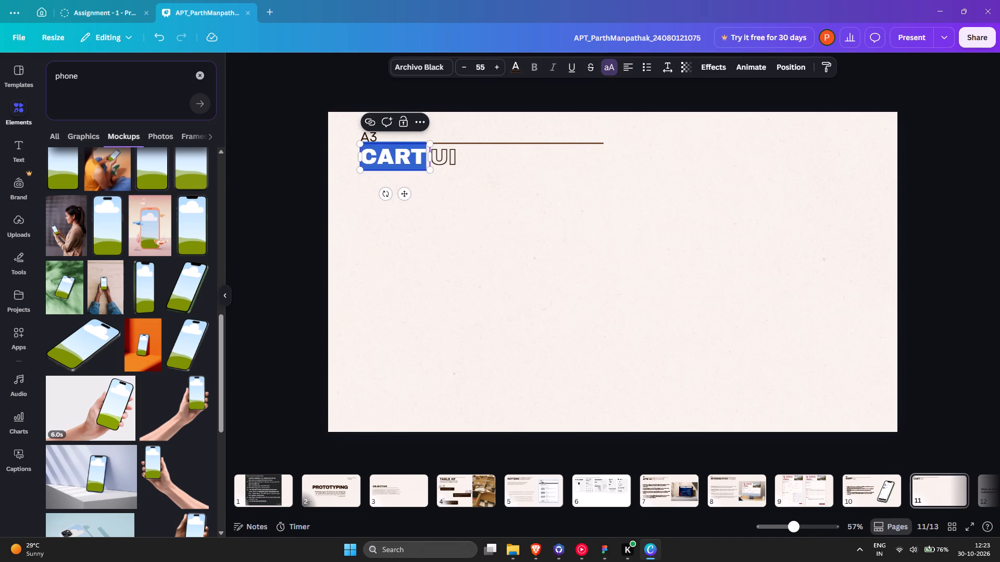
{"action": "type", "text": "variablke"}
{"action": "key", "text": "BackSpace"}
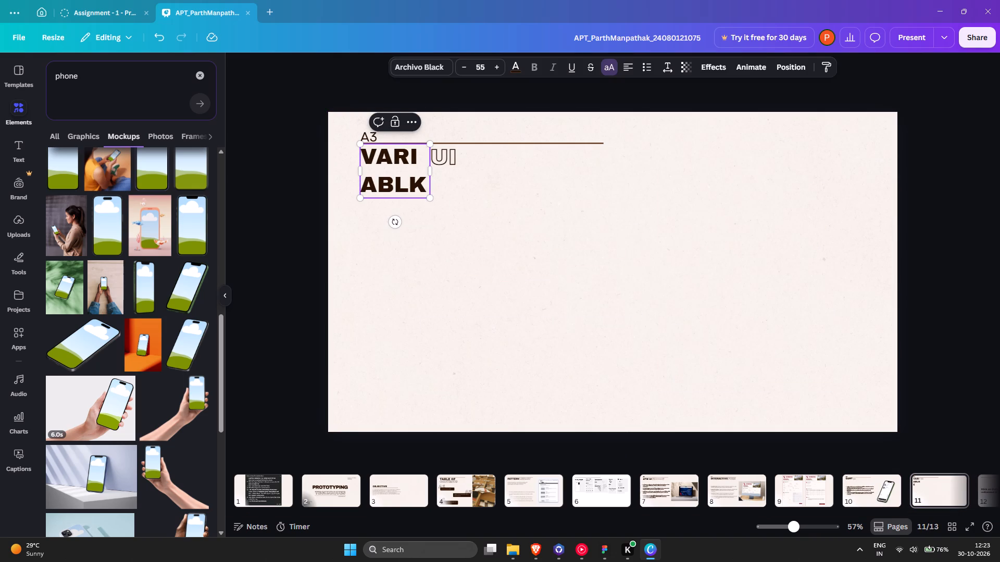
{"action": "key", "text": "BackSpace"}
{"action": "key", "text": "BackSpace"}
{"action": "type", "text": "es"}
{"action": "key", "text": "BackSpace"}
{"action": "key", "text": "BackSpace"}
{"action": "type", "text": "les"}
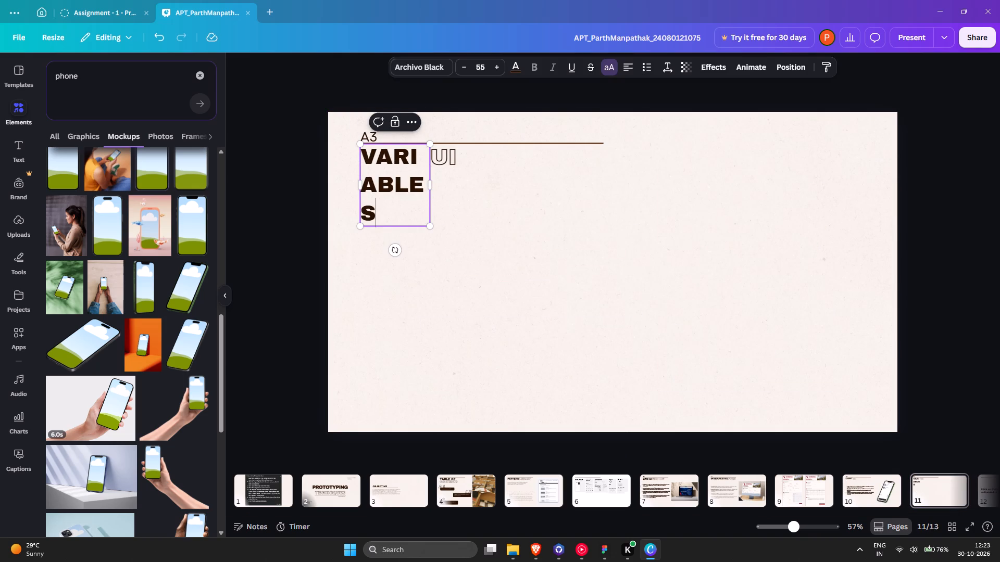
{"action": "left_click", "coordinate": [476, 161]}
{"action": "key", "text": "Delete"}
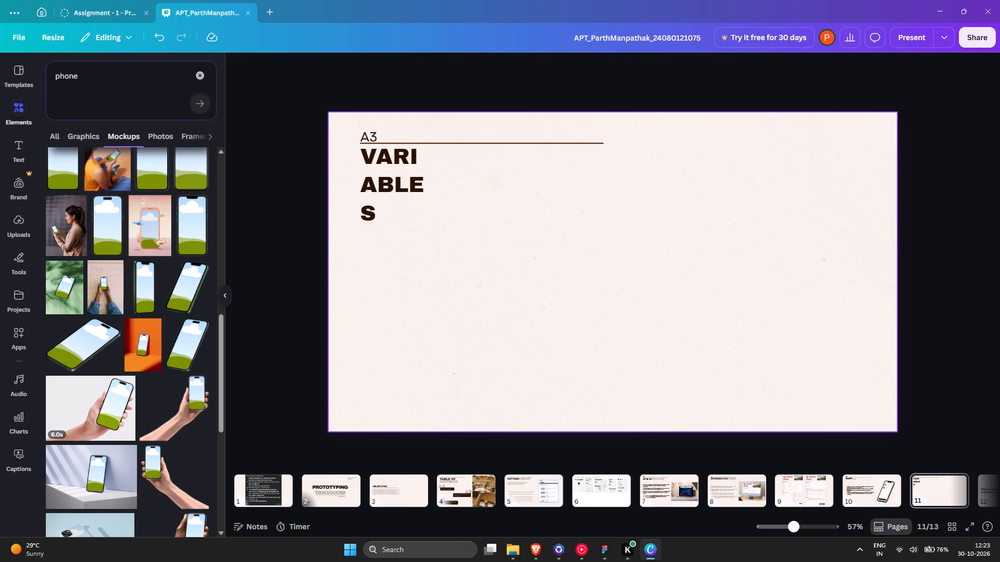
Widen the VARIABLES heading's text box so the word fits on one line, keeping its left edge in place.
{"action": "left_click", "coordinate": [436, 174]}
{"action": "left_click", "coordinate": [422, 177]}
{"action": "left_click", "coordinate": [429, 177]}
{"action": "left_click_drag", "start_coordinate": [430, 185], "coordinate": [461, 186]}
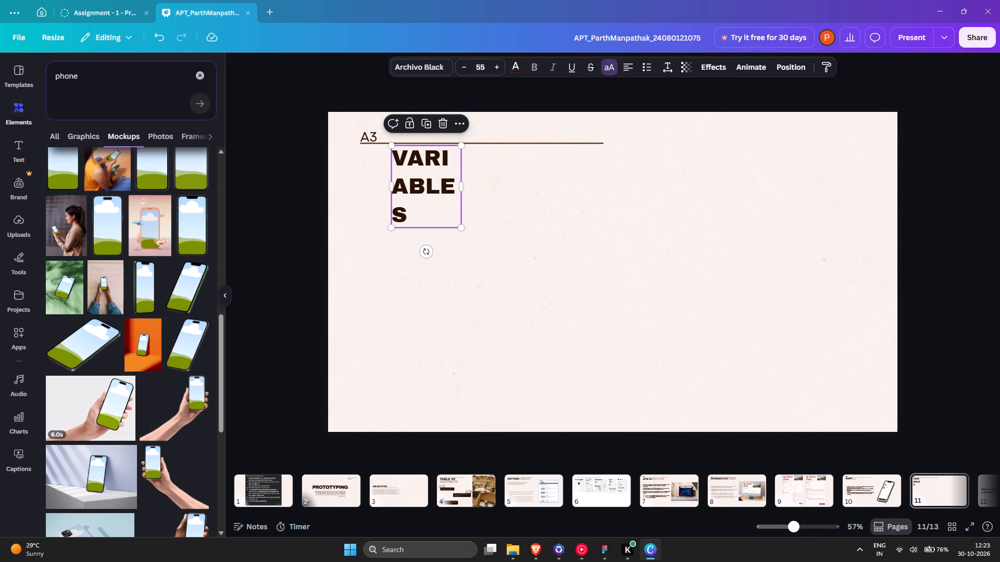
{"action": "key", "text": "ctrl+z"}
{"action": "left_click_drag", "start_coordinate": [434, 189], "coordinate": [507, 190]}
{"action": "left_click", "coordinate": [567, 189]}
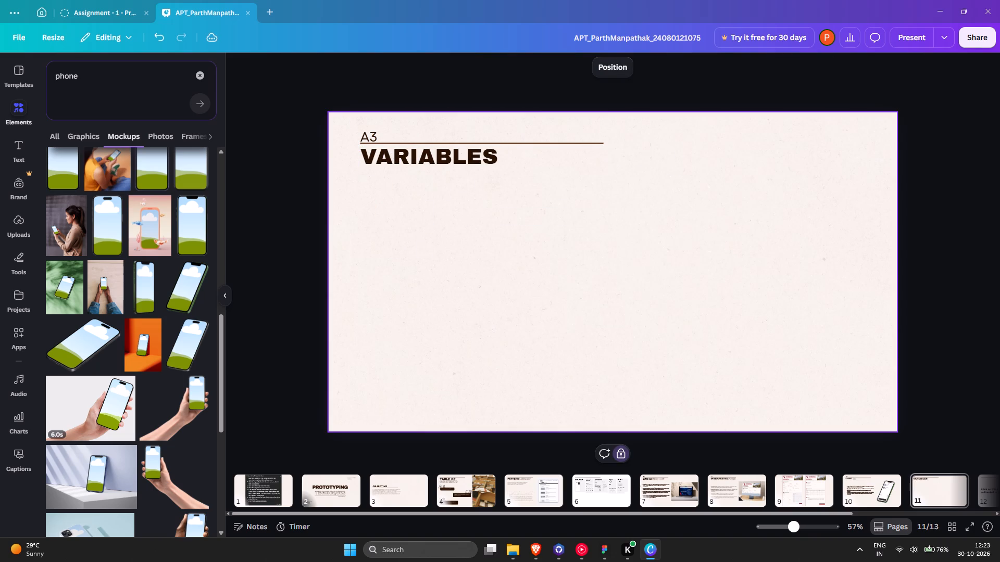
Go back to the Cart UI page and shift the phone mockup slightly closer to the bullet text.
{"action": "left_click", "coordinate": [892, 484]}
{"action": "left_click_drag", "start_coordinate": [742, 311], "coordinate": [733, 311]}
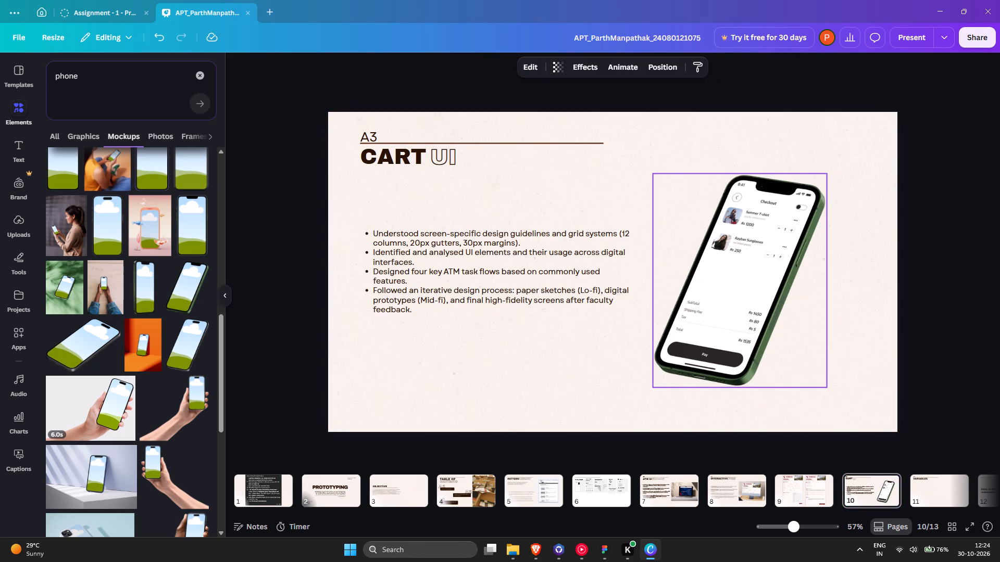
{"action": "left_click_drag", "start_coordinate": [733, 311], "coordinate": [730, 311]}
Add a second tilted phone mockup with a black frame to the Cart UI page and enlarge it over the checkout phone's lower right.
{"action": "scroll", "coordinate": [164, 331], "scroll_direction": "down", "scroll_amount": 9}
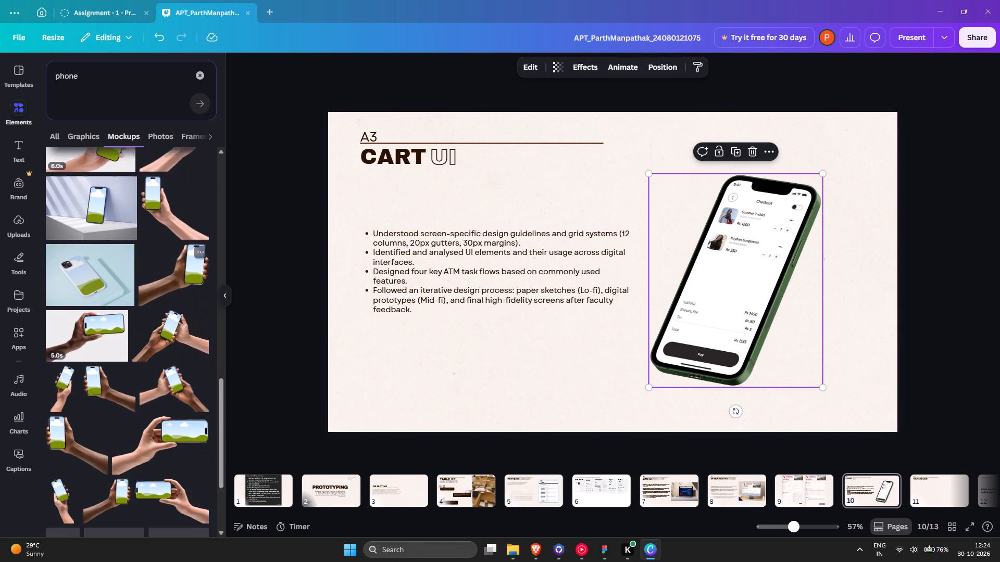
{"action": "scroll", "coordinate": [145, 356], "scroll_direction": "down", "scroll_amount": 4}
{"action": "scroll", "coordinate": [145, 356], "scroll_direction": "up", "scroll_amount": 17}
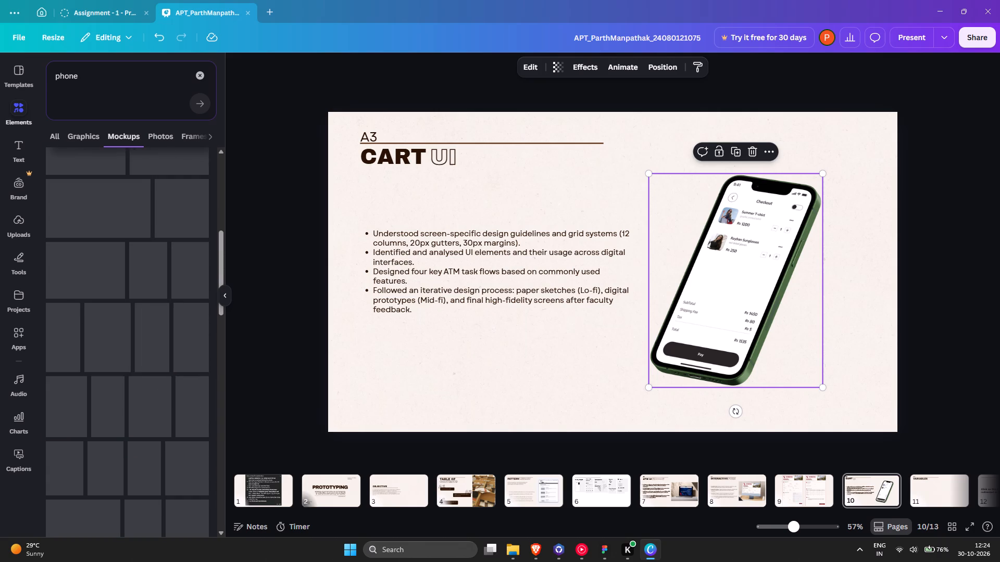
{"action": "scroll", "coordinate": [145, 356], "scroll_direction": "down", "scroll_amount": 2}
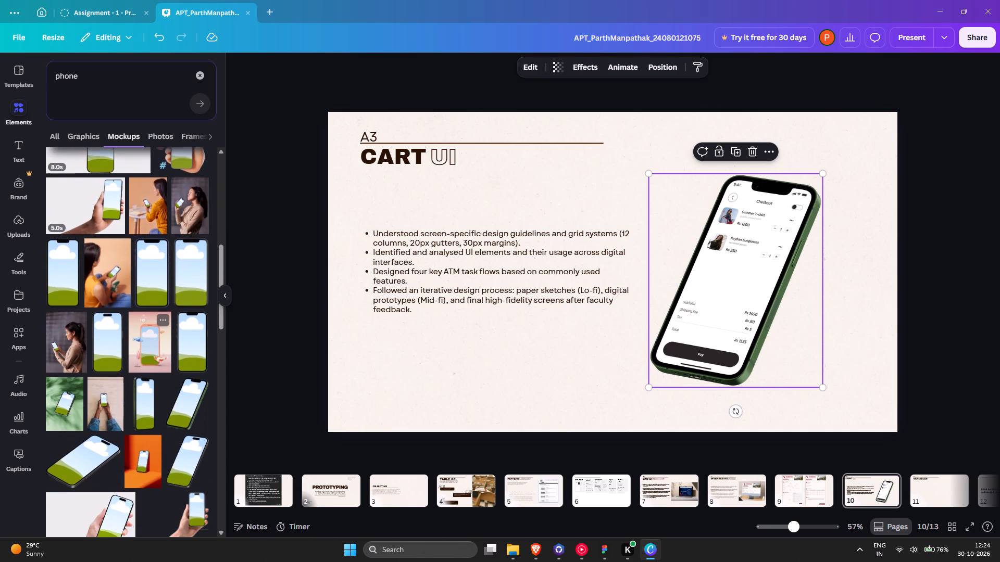
{"action": "scroll", "coordinate": [145, 356], "scroll_direction": "down", "scroll_amount": 4}
{"action": "left_click", "coordinate": [184, 323]}
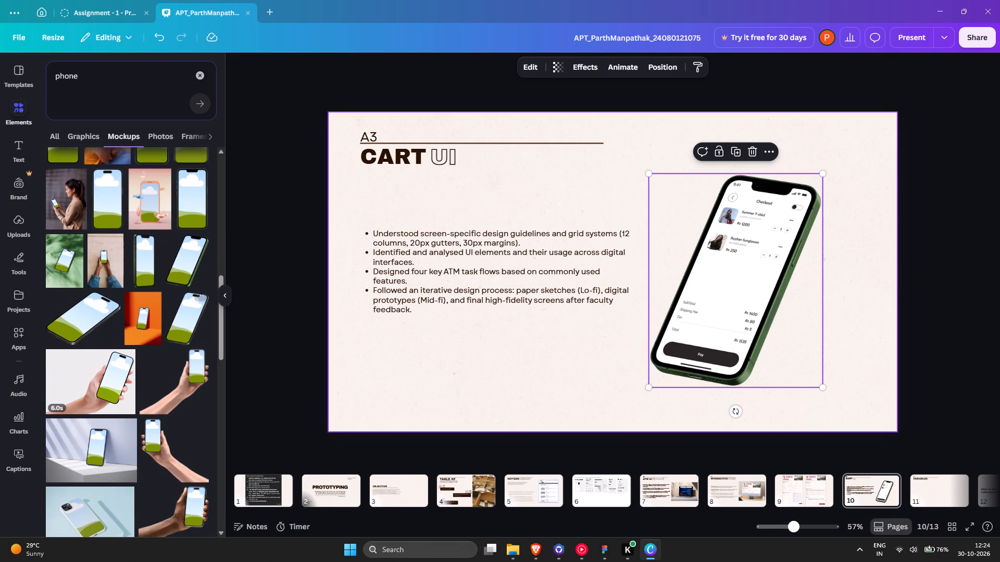
{"action": "left_click_drag", "start_coordinate": [565, 301], "coordinate": [747, 308]}
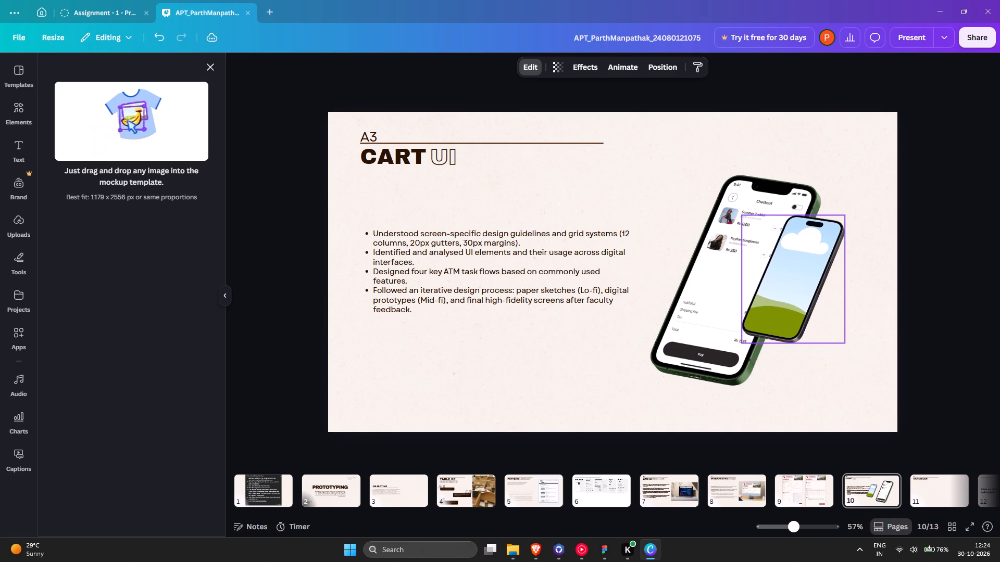
{"action": "left_click_drag", "start_coordinate": [747, 308], "coordinate": [766, 313]}
{"action": "left_click_drag", "start_coordinate": [760, 348], "coordinate": [690, 386]}
{"action": "left_click_drag", "start_coordinate": [777, 356], "coordinate": [758, 380]}
Send the new phone mockup behind the checkout phone and move it up and right so it sticks out beside it.
{"action": "key", "text": "ctrl+shift+bracketleft"}
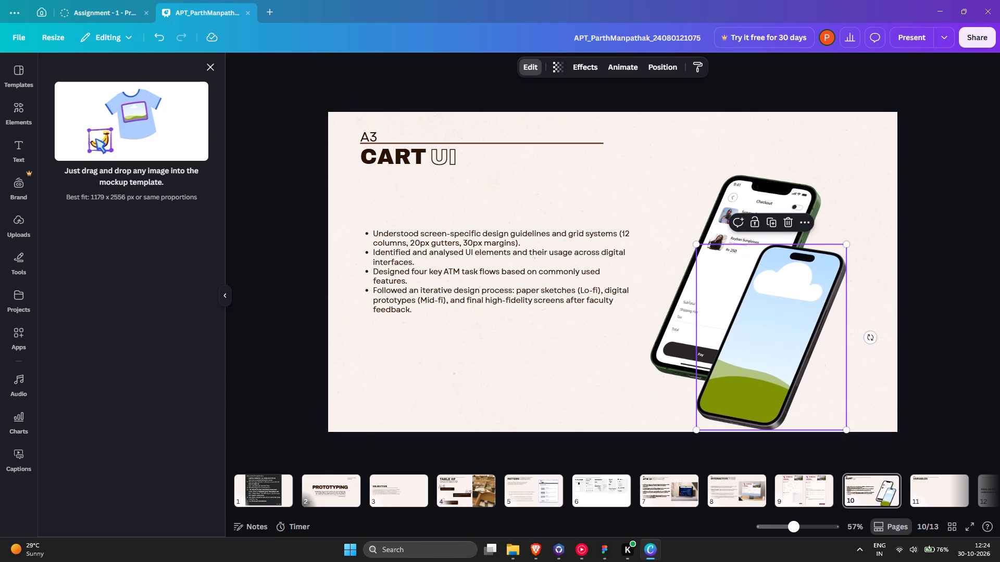
{"action": "key", "text": "ctrl+bracketleft"}
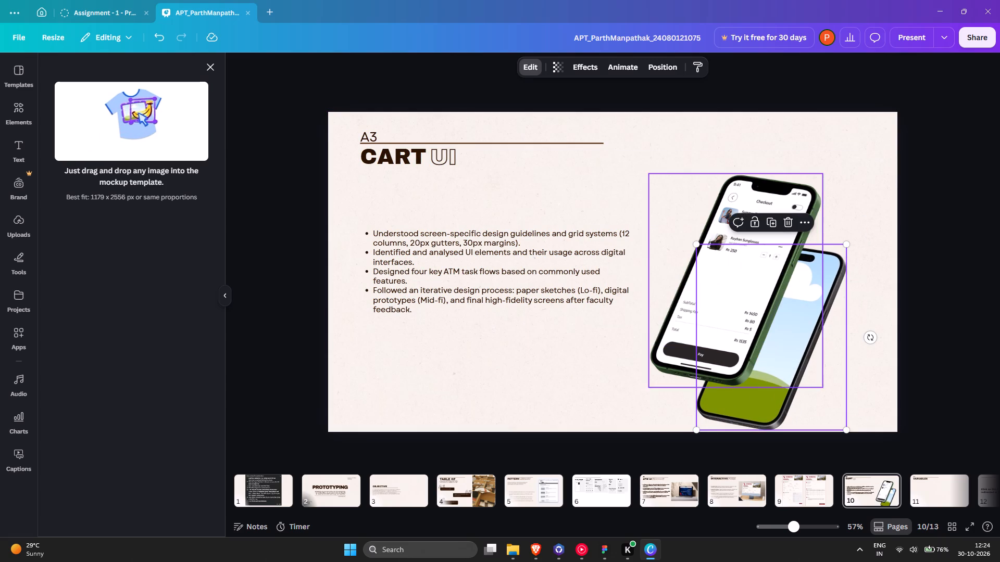
{"action": "left_click_drag", "start_coordinate": [791, 338], "coordinate": [819, 316]}
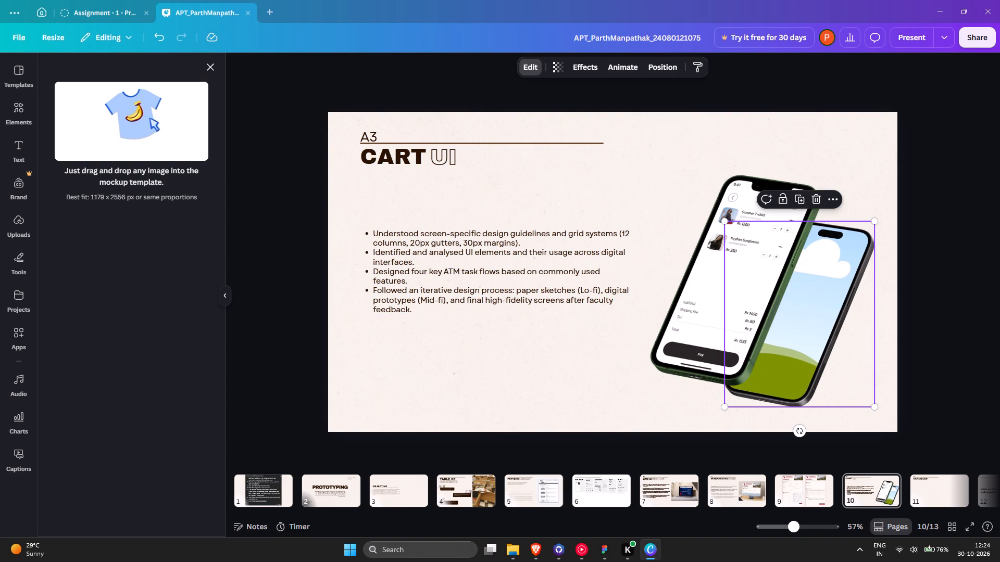
{"action": "left_click", "coordinate": [242, 196]}
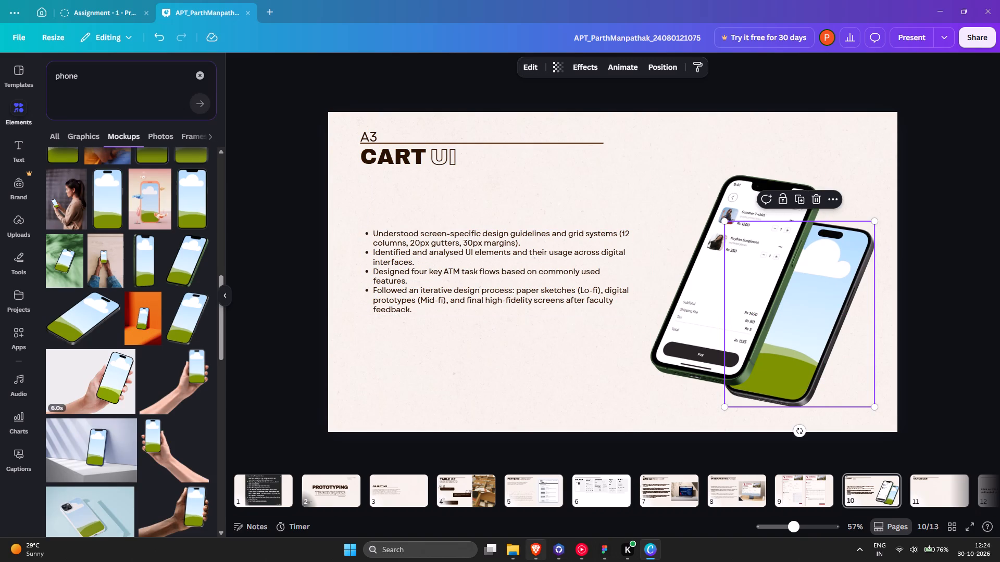
Switch to Figma and set the High-Fidelity ( Chekout ) frame's ScreenModes variable mode to Dark.
{"action": "left_click", "coordinate": [606, 550]}
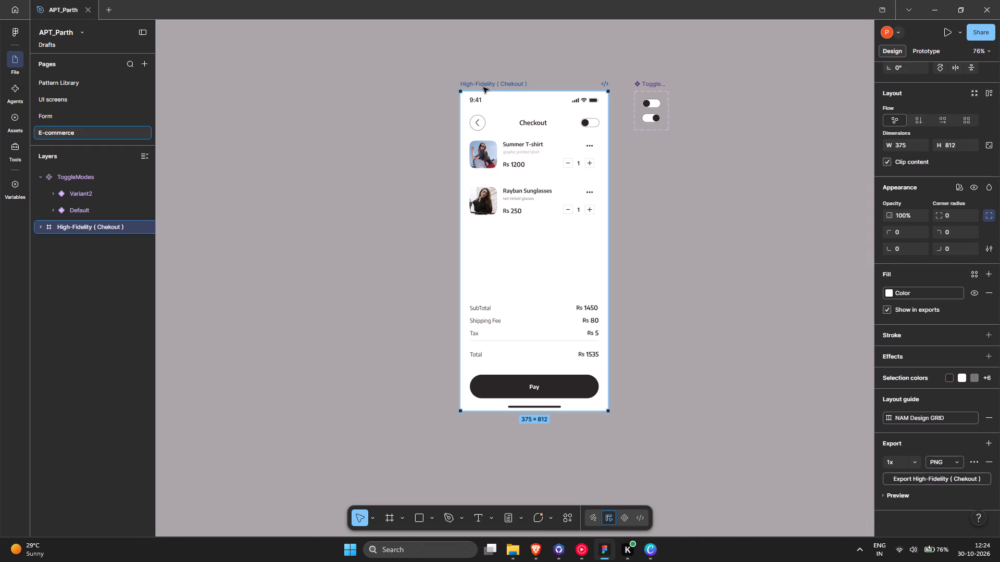
{"action": "scroll", "coordinate": [949, 400], "scroll_direction": "down", "scroll_amount": 3}
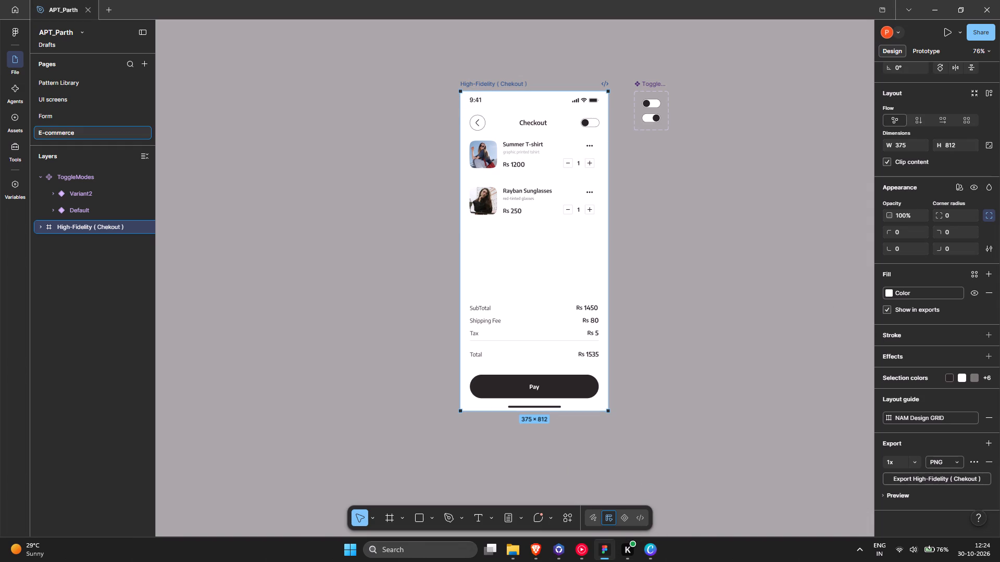
{"action": "left_click", "coordinate": [478, 85]}
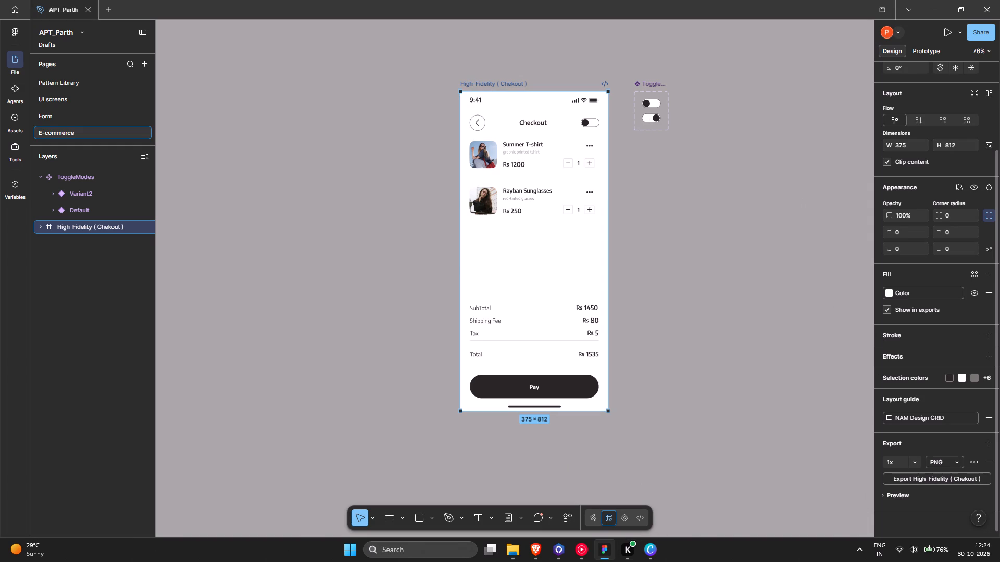
{"action": "left_click", "coordinate": [955, 190]}
{"action": "left_click", "coordinate": [835, 270]}
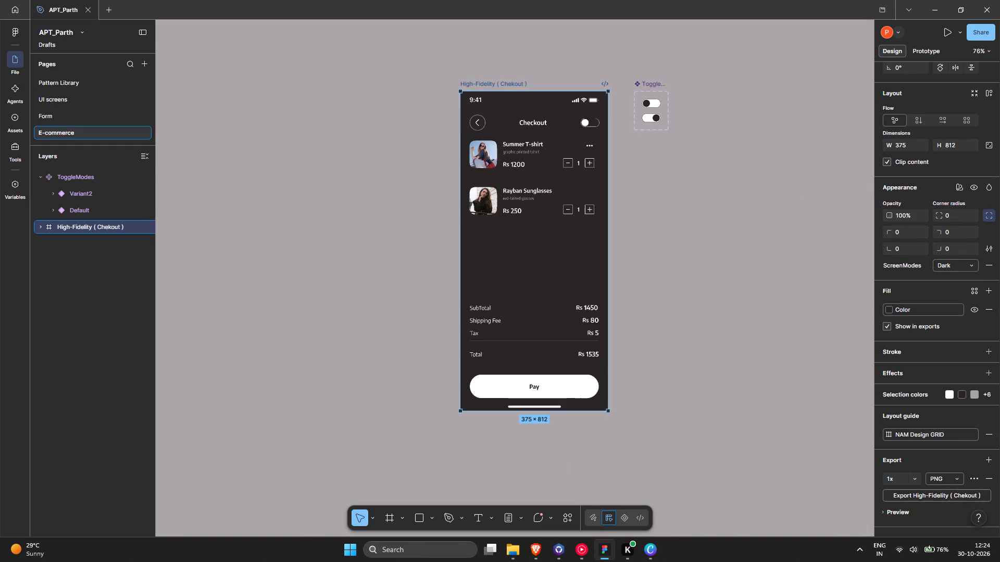
Export the dark checkout frame as a 1x PNG into the Sem5 folder under the name "High-Fidelity ( Chekout )d".
{"action": "left_click", "coordinate": [955, 491]}
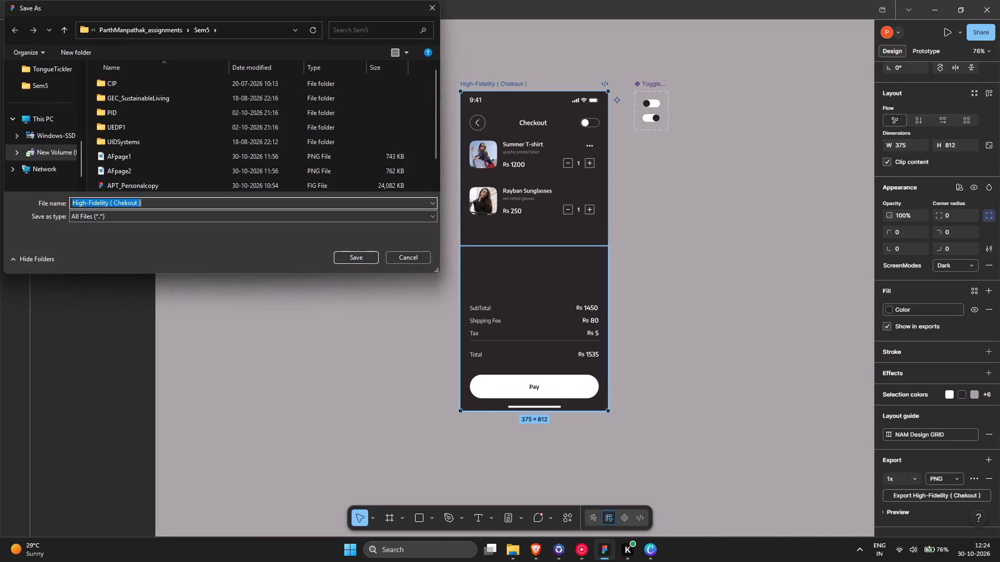
{"action": "left_click", "coordinate": [356, 251]}
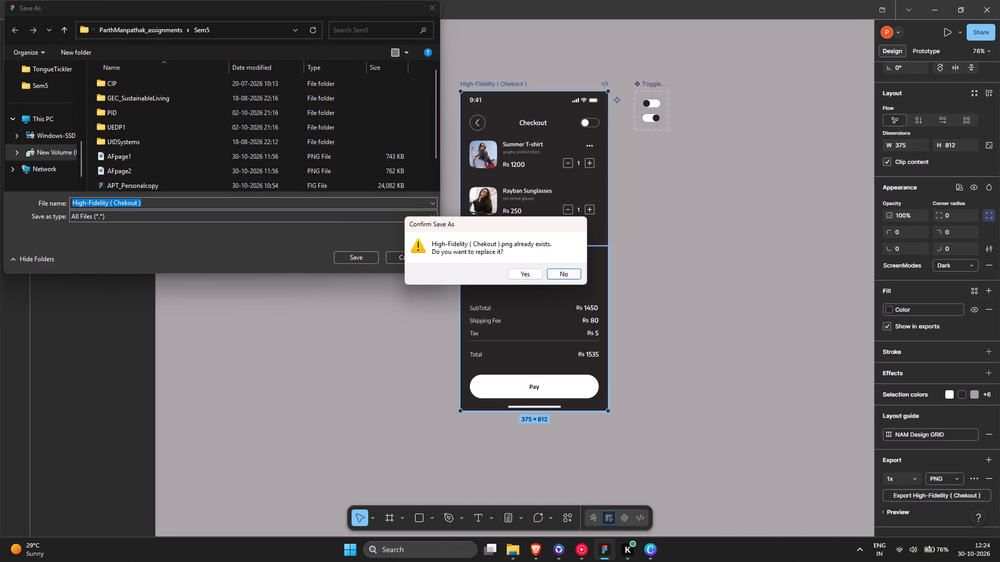
{"action": "left_click", "coordinate": [550, 271]}
{"action": "left_click", "coordinate": [166, 198]}
{"action": "key", "text": "space"}
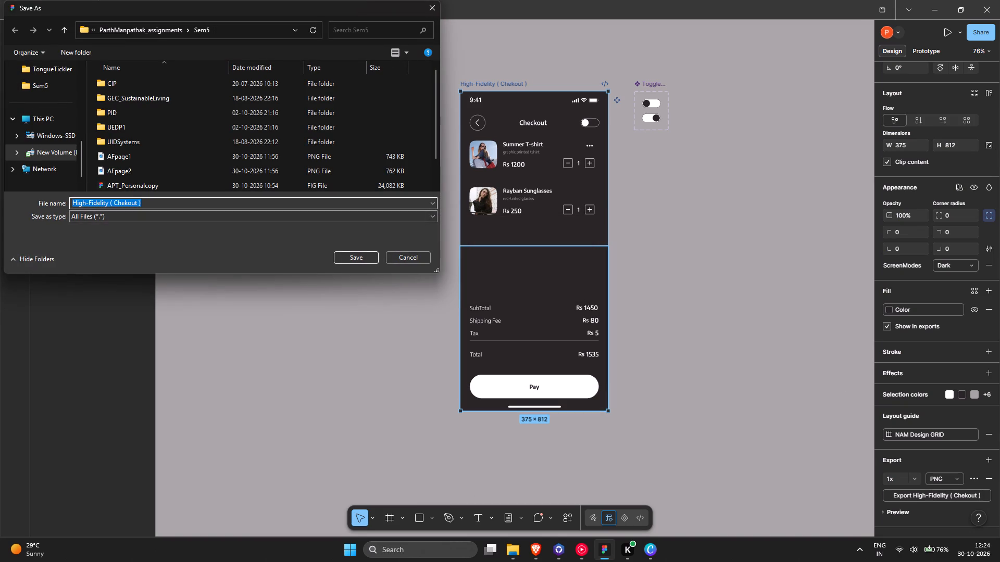
{"action": "key", "text": "Right"}
{"action": "key", "text": "ctrl+z"}
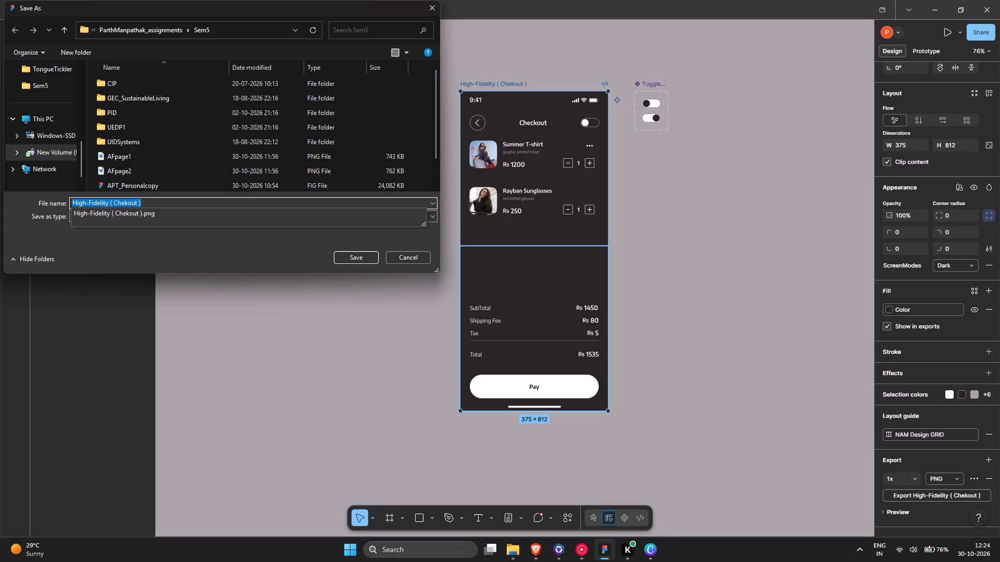
{"action": "key", "text": "Right"}
{"action": "key", "text": "d"}
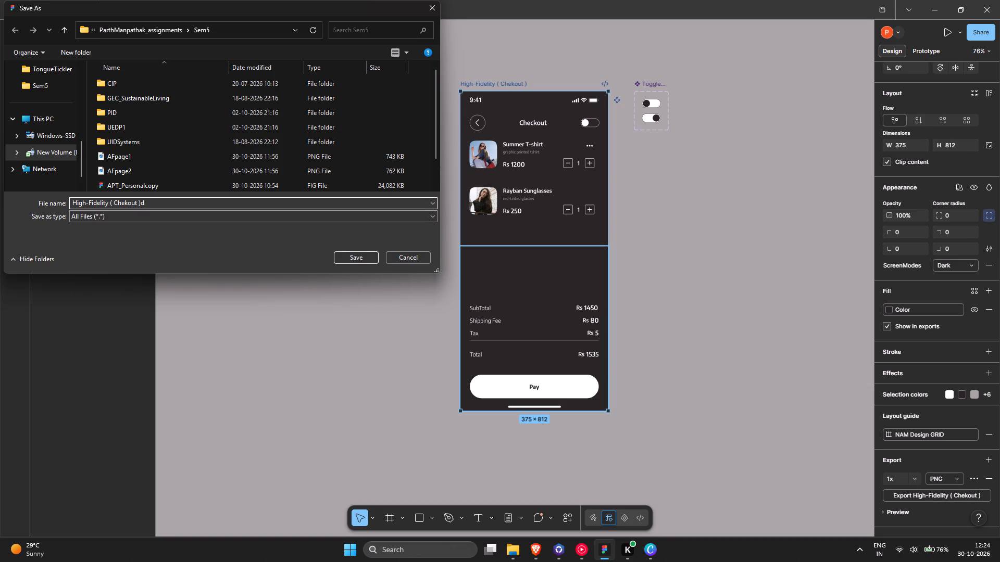
{"action": "left_click", "coordinate": [364, 263]}
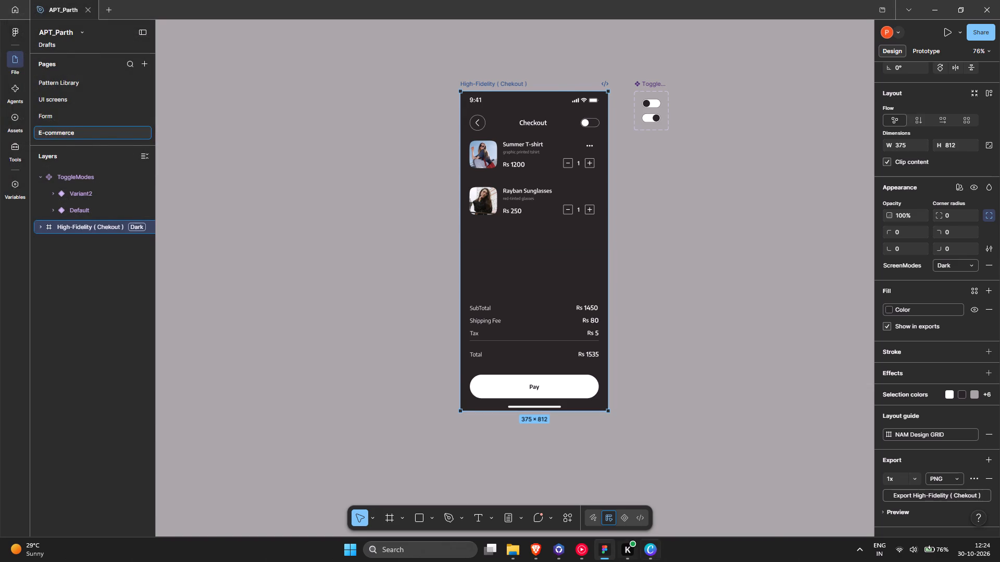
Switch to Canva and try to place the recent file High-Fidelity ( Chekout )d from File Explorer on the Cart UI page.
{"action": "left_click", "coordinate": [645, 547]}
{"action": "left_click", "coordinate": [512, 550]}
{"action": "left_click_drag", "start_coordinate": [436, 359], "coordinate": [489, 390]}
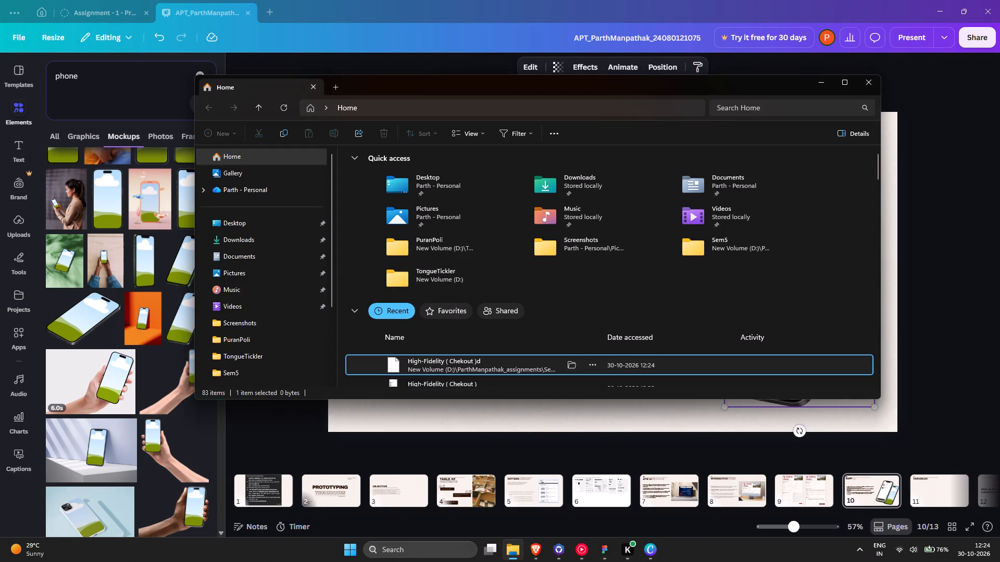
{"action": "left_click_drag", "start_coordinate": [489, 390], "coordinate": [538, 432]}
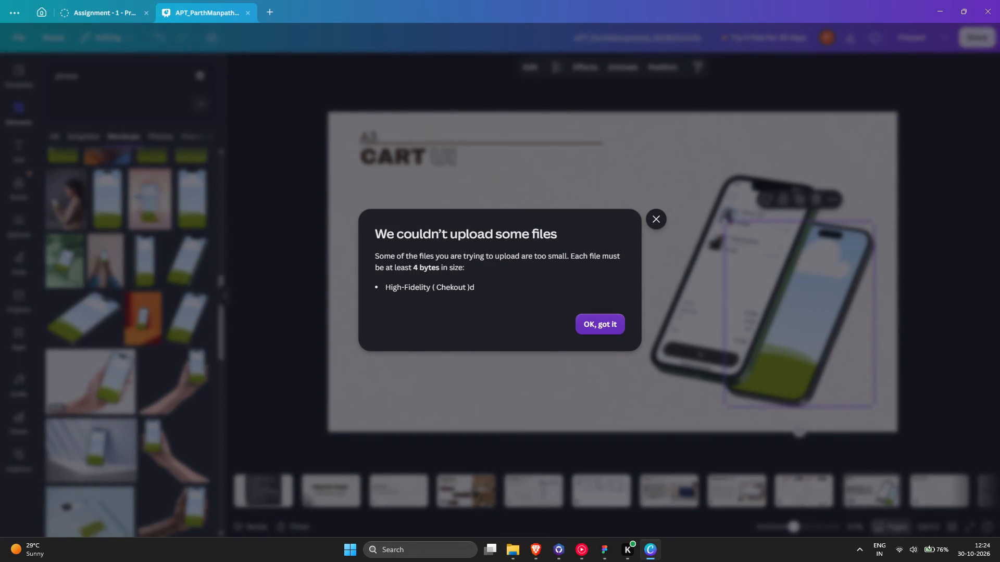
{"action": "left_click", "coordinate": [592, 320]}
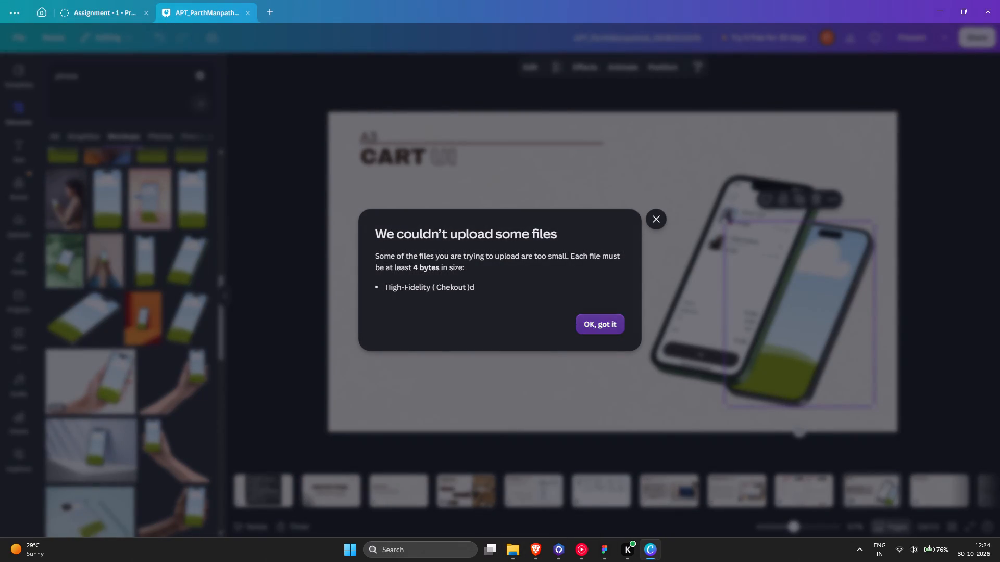
Open the Sem5 folder in File Explorer and place High-Fidelity ( Chekout )d into the empty rear phone mockup on Canva's Cart UI page.
{"action": "double_click", "coordinate": [602, 552]}
{"action": "left_click", "coordinate": [508, 558]}
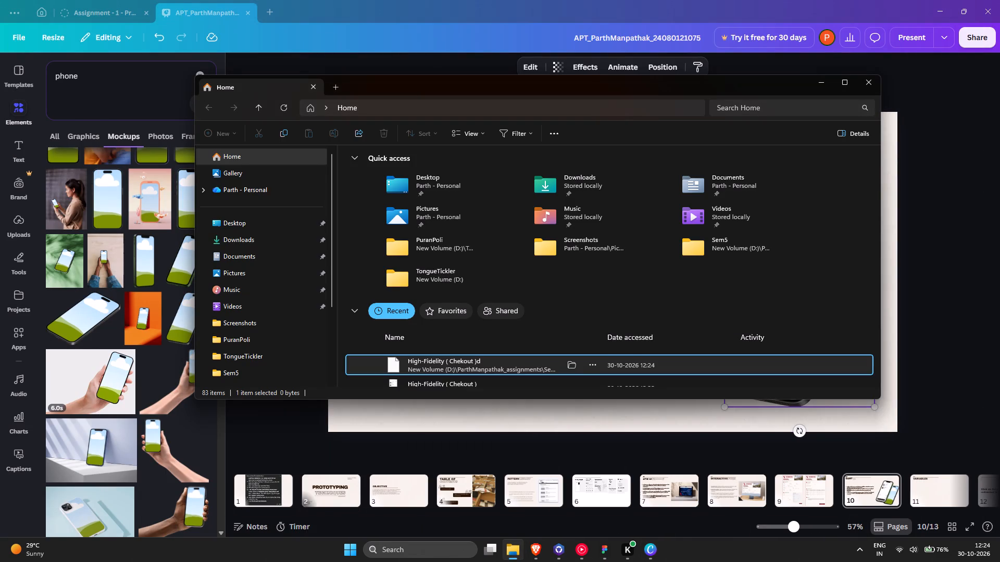
{"action": "scroll", "coordinate": [618, 344], "scroll_direction": "down", "scroll_amount": 4}
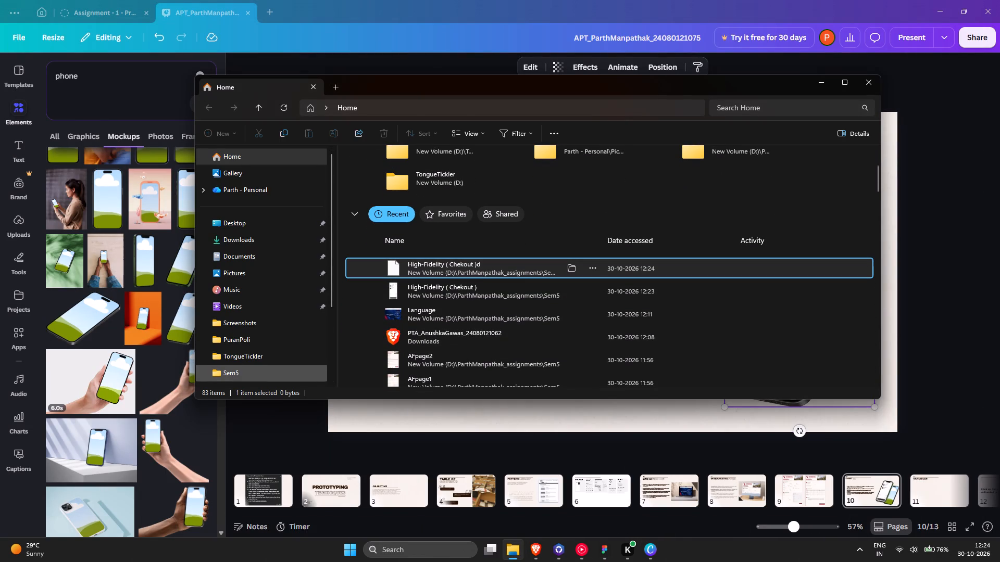
{"action": "left_click", "coordinate": [248, 367]}
{"action": "left_click_drag", "start_coordinate": [473, 88], "coordinate": [306, 43]}
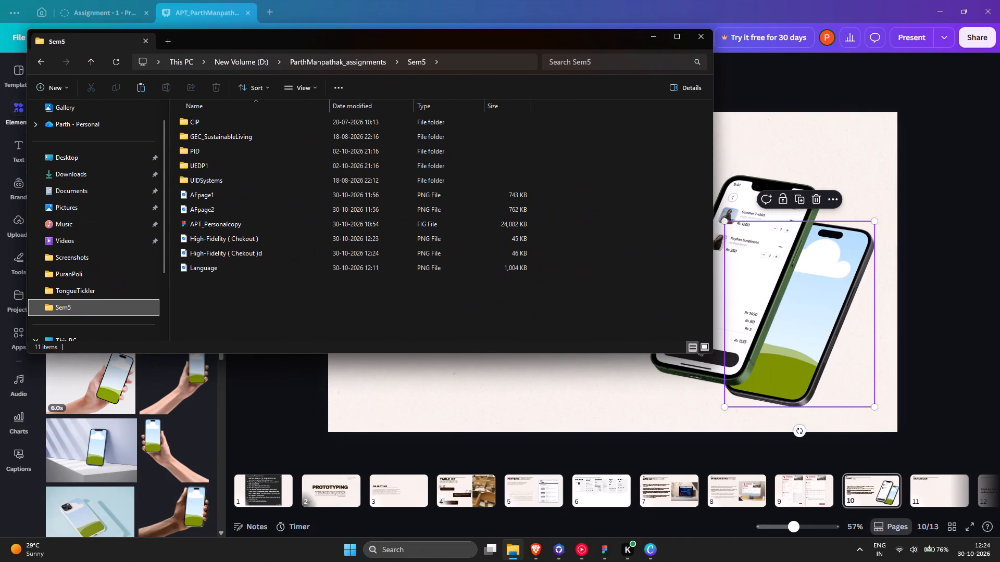
{"action": "left_click", "coordinate": [266, 256]}
{"action": "left_click_drag", "start_coordinate": [259, 252], "coordinate": [459, 307]}
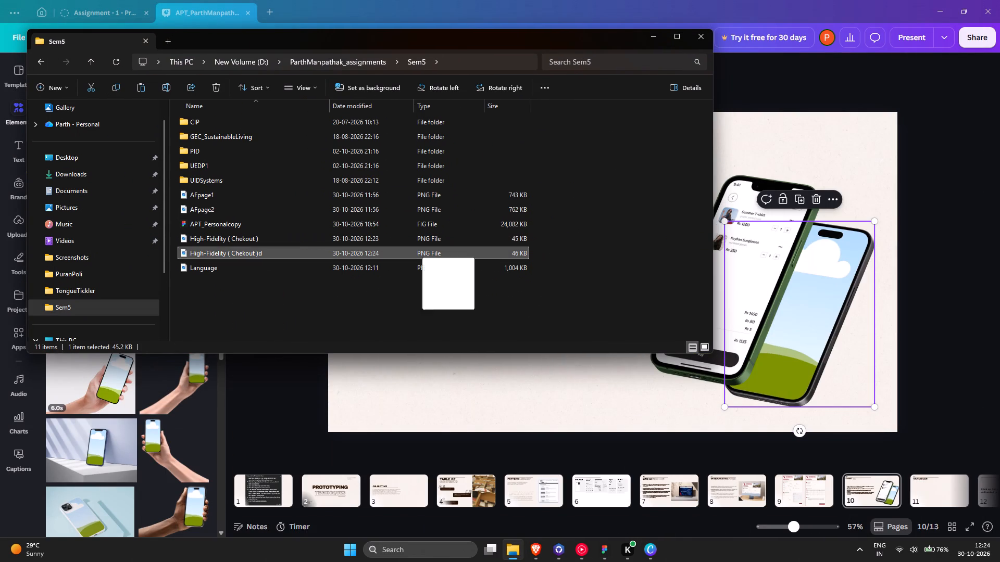
{"action": "left_click_drag", "start_coordinate": [459, 307], "coordinate": [605, 394]}
{"action": "left_click_drag", "start_coordinate": [616, 313], "coordinate": [810, 326]}
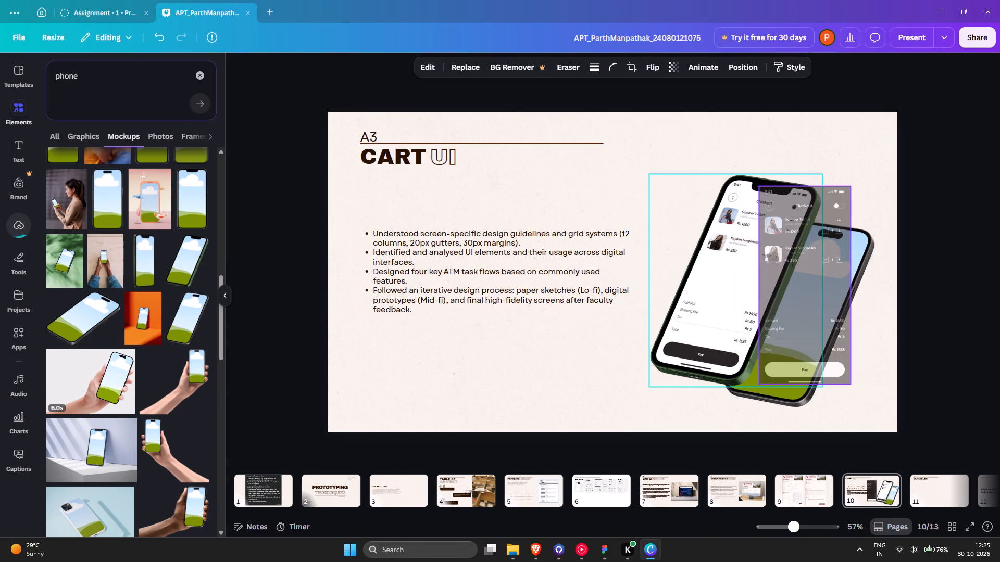
{"action": "left_click_drag", "start_coordinate": [810, 326], "coordinate": [835, 309]}
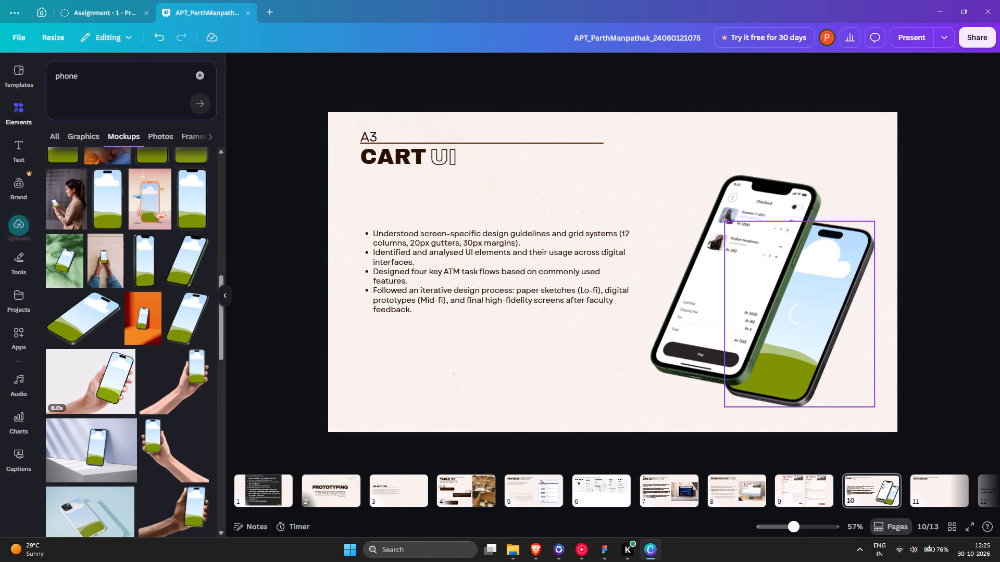
Shrink the dark checkout phone, move it to the left side of the light phone and bring it forward.
{"action": "left_click", "coordinate": [891, 259]}
{"action": "left_click_drag", "start_coordinate": [854, 261], "coordinate": [868, 258]}
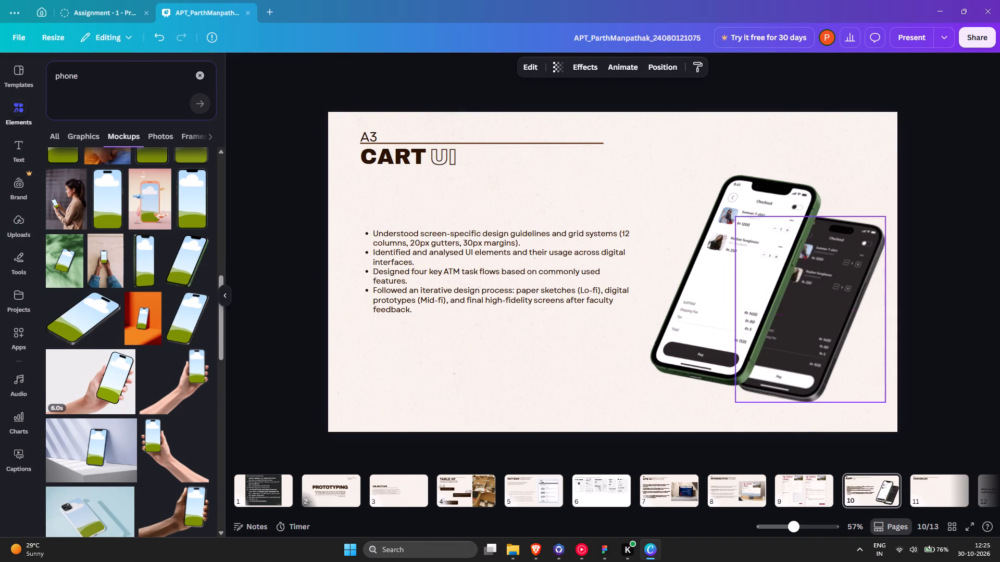
{"action": "left_click_drag", "start_coordinate": [868, 258], "coordinate": [863, 276]}
{"action": "left_click_drag", "start_coordinate": [883, 238], "coordinate": [858, 266]}
{"action": "left_click_drag", "start_coordinate": [813, 322], "coordinate": [820, 314]}
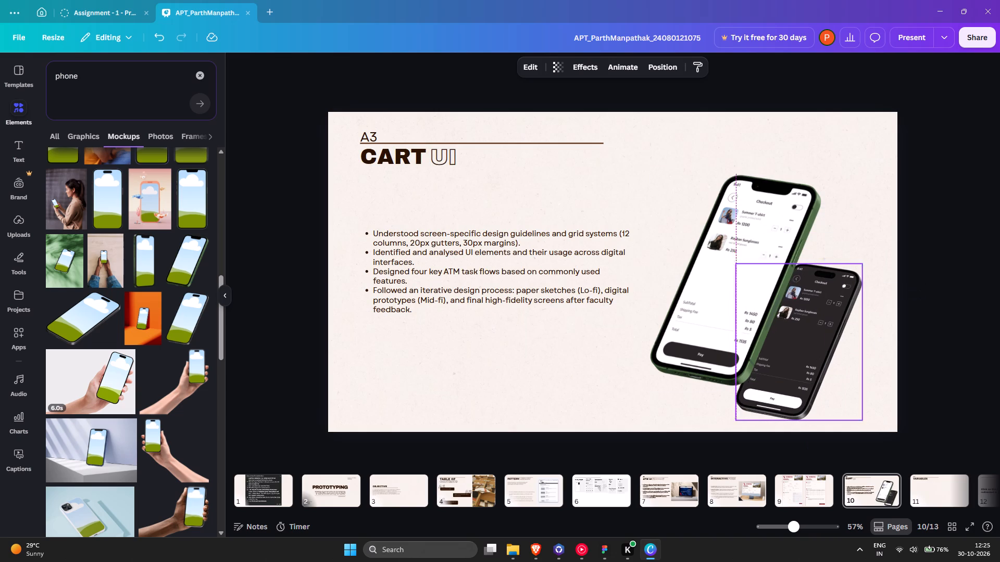
{"action": "left_click_drag", "start_coordinate": [820, 314], "coordinate": [820, 309]}
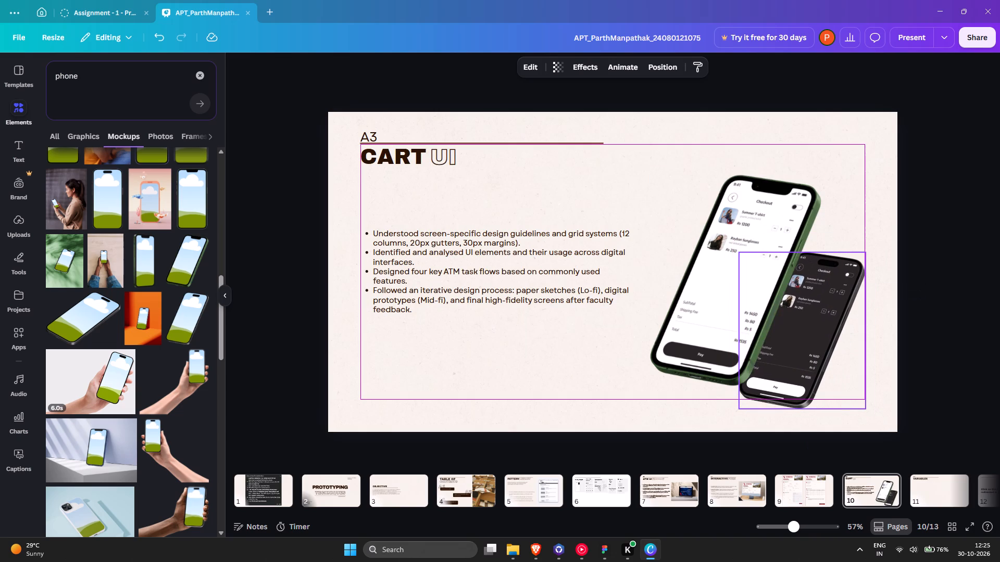
{"action": "left_click_drag", "start_coordinate": [820, 309], "coordinate": [694, 279]}
{"action": "key", "text": "ctrl+bracketright"}
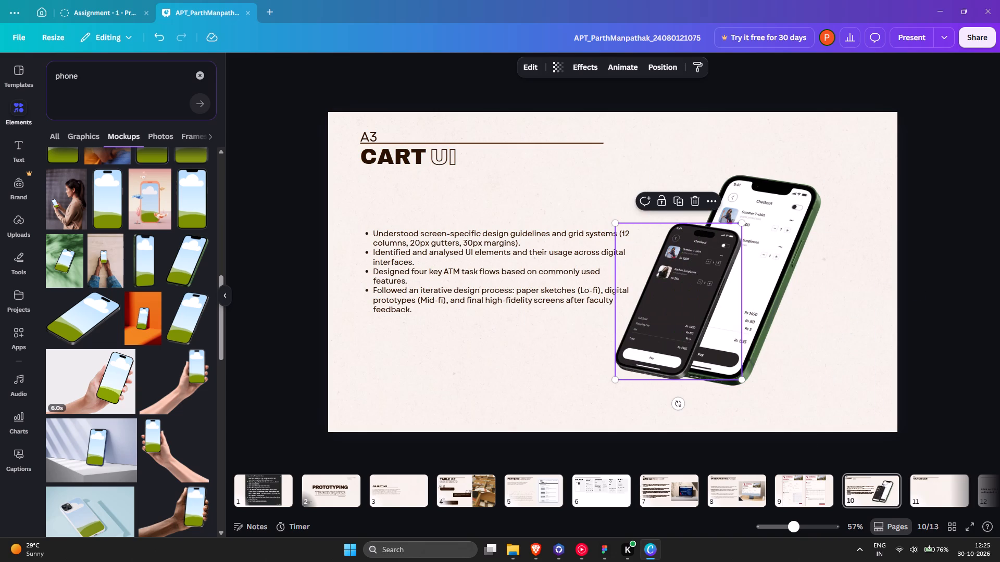
Shift the light checkout phone right and slightly down, then lower the dark phone beside it and shrink it slightly.
{"action": "left_click_drag", "start_coordinate": [770, 253], "coordinate": [808, 262]}
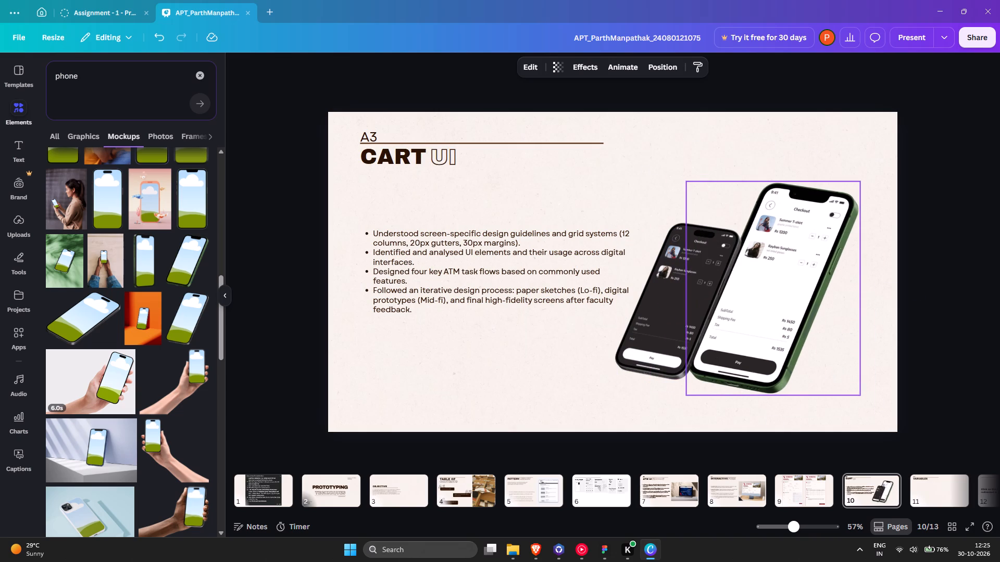
{"action": "left_click_drag", "start_coordinate": [808, 262], "coordinate": [808, 264]}
{"action": "left_click", "coordinate": [627, 213]}
{"action": "left_click_drag", "start_coordinate": [662, 252], "coordinate": [665, 266]}
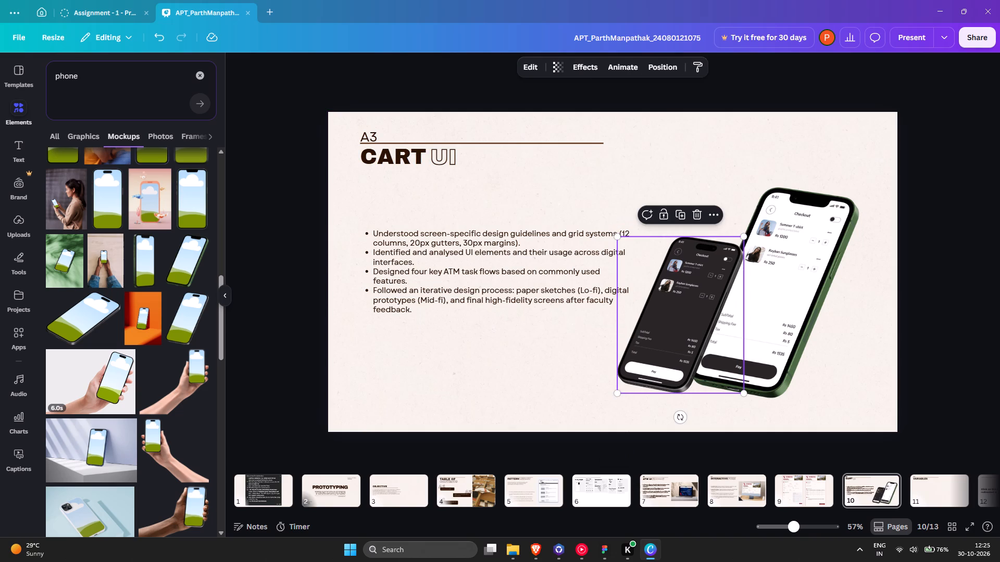
{"action": "left_click_drag", "start_coordinate": [616, 391], "coordinate": [624, 387]}
{"action": "left_click", "coordinate": [652, 358]}
{"action": "left_click", "coordinate": [552, 379]}
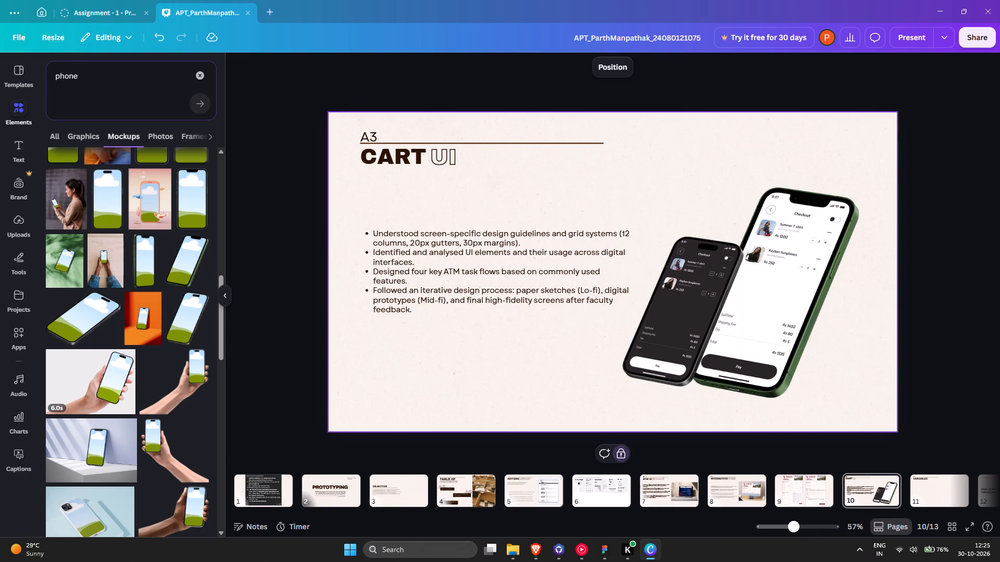
Insert a space after "screen-" in the first bullet of the Cart UI text.
{"action": "left_click", "coordinate": [797, 484]}
{"action": "left_click", "coordinate": [860, 485]}
{"action": "double_click", "coordinate": [432, 243]}
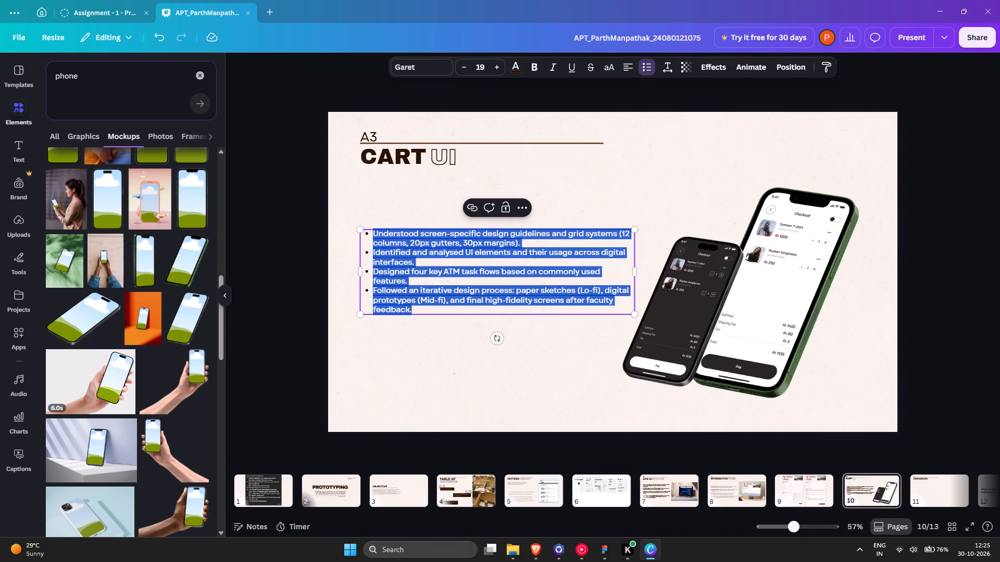
{"action": "left_click", "coordinate": [446, 234]}
{"action": "left_click", "coordinate": [449, 234]}
{"action": "key", "text": "space"}
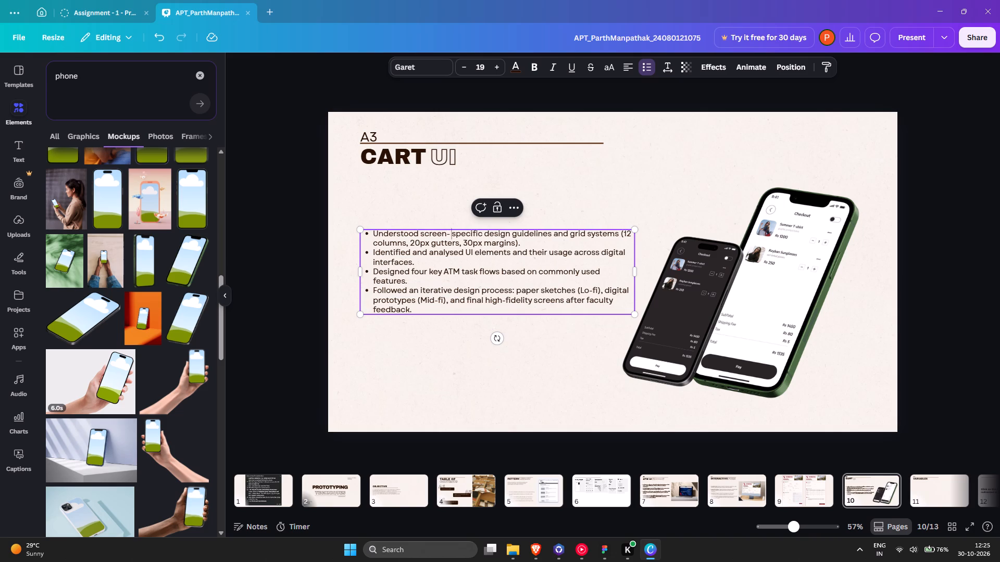
{"action": "left_click", "coordinate": [446, 355]}
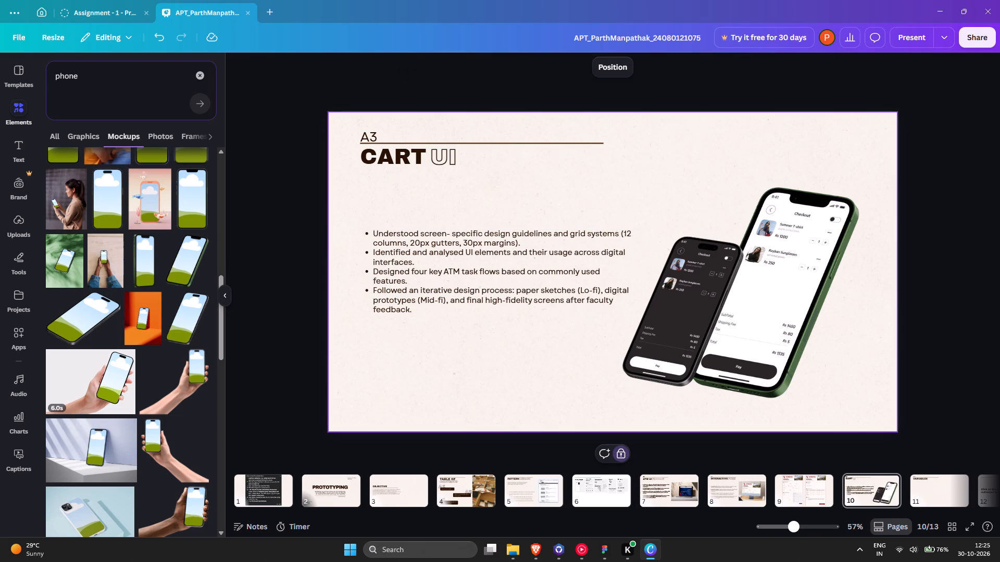
Review the bullet text on the ATM UI Screens and Interactive Form pages, then return to the Cart UI page.
{"action": "left_click", "coordinate": [659, 493]}
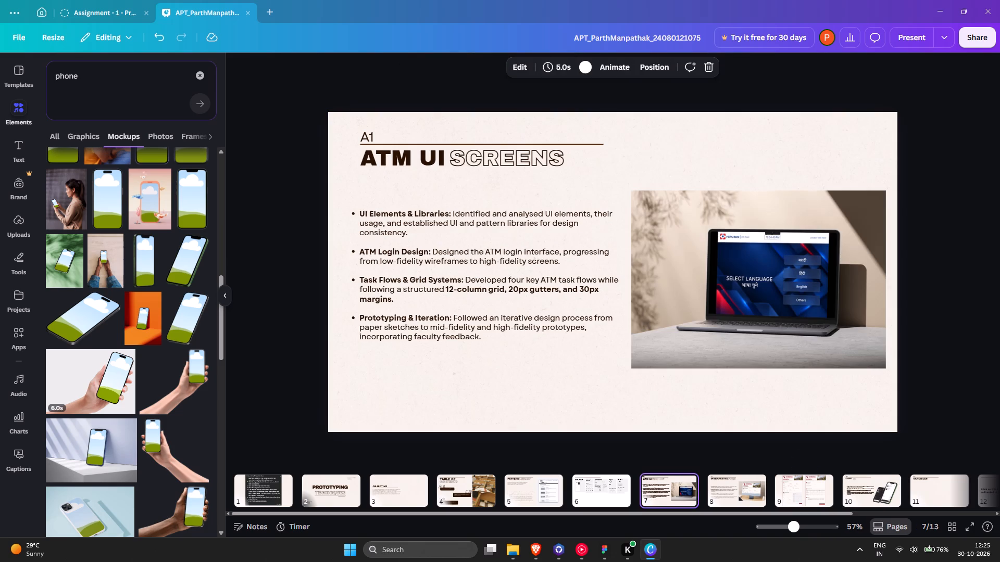
{"action": "left_click", "coordinate": [710, 494]}
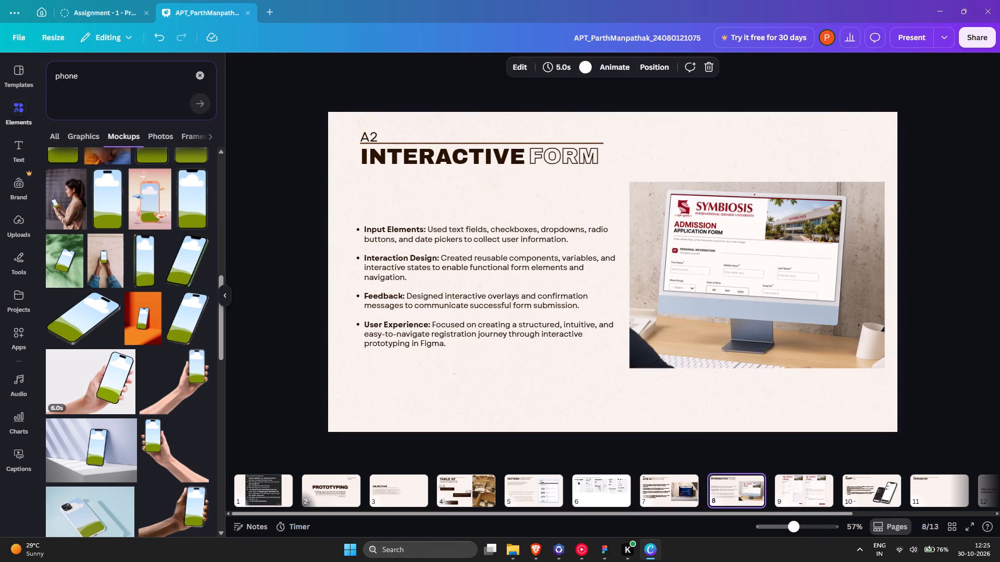
{"action": "left_click", "coordinate": [858, 489]}
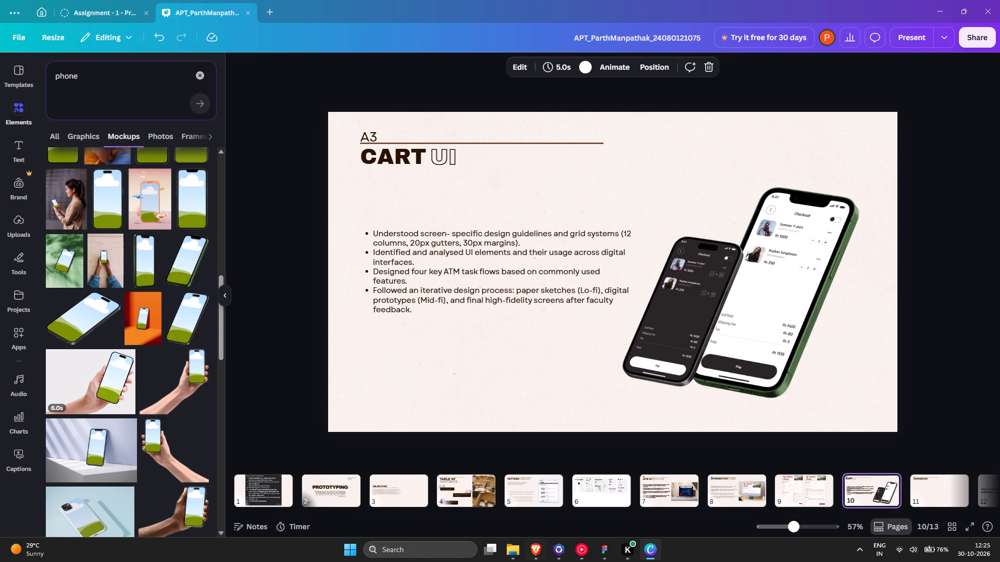
Switch to Brave and look through the reference PDF's registration form screens and Boolean Variables page.
{"action": "left_click", "coordinate": [539, 549]}
{"action": "scroll", "coordinate": [389, 365], "scroll_direction": "down", "scroll_amount": 4}
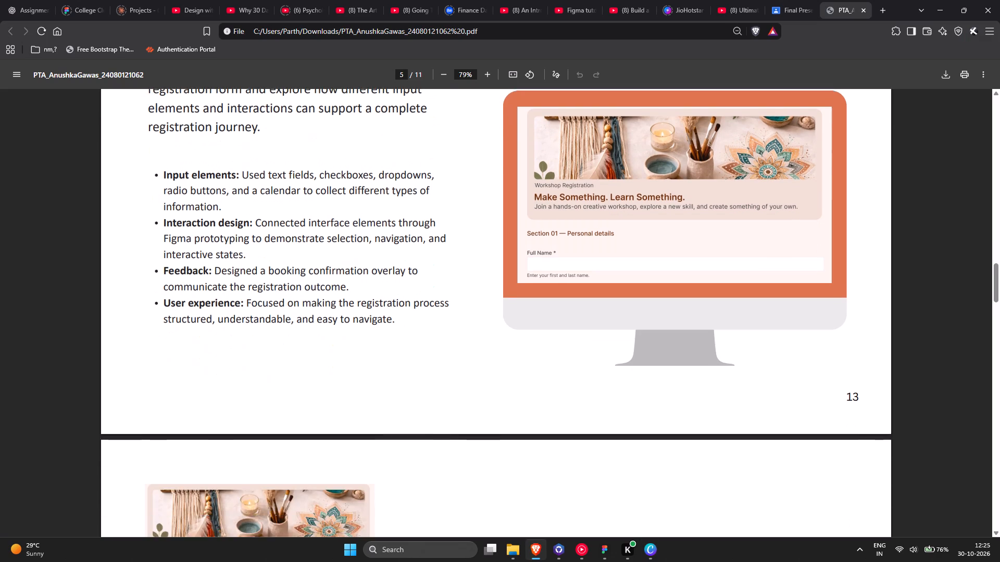
{"action": "scroll", "coordinate": [389, 365], "scroll_direction": "up", "scroll_amount": 3}
{"action": "scroll", "coordinate": [389, 365], "scroll_direction": "down", "scroll_amount": 13}
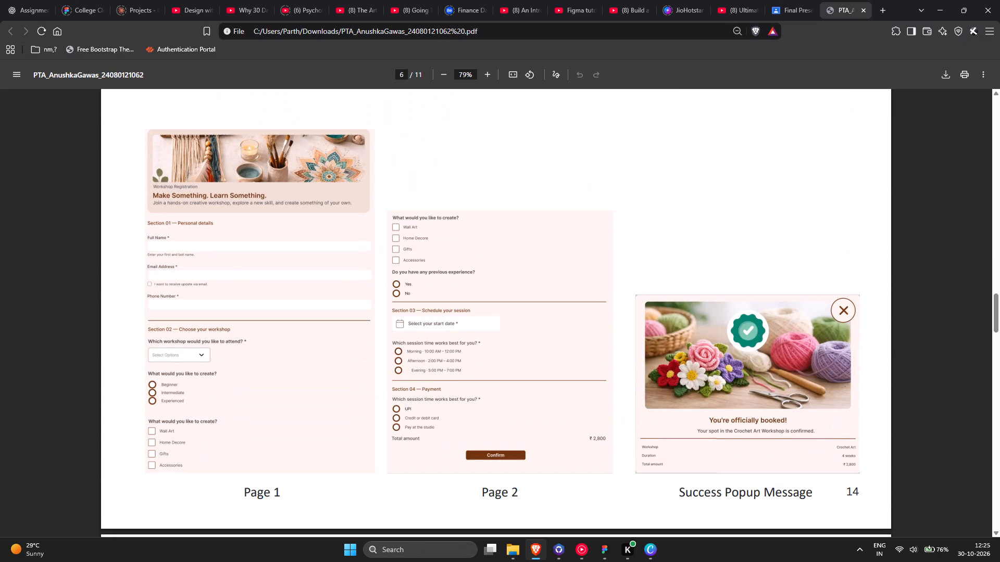
{"action": "scroll", "coordinate": [392, 366], "scroll_direction": "up", "scroll_amount": 1}
{"action": "scroll", "coordinate": [392, 366], "scroll_direction": "down", "scroll_amount": 3}
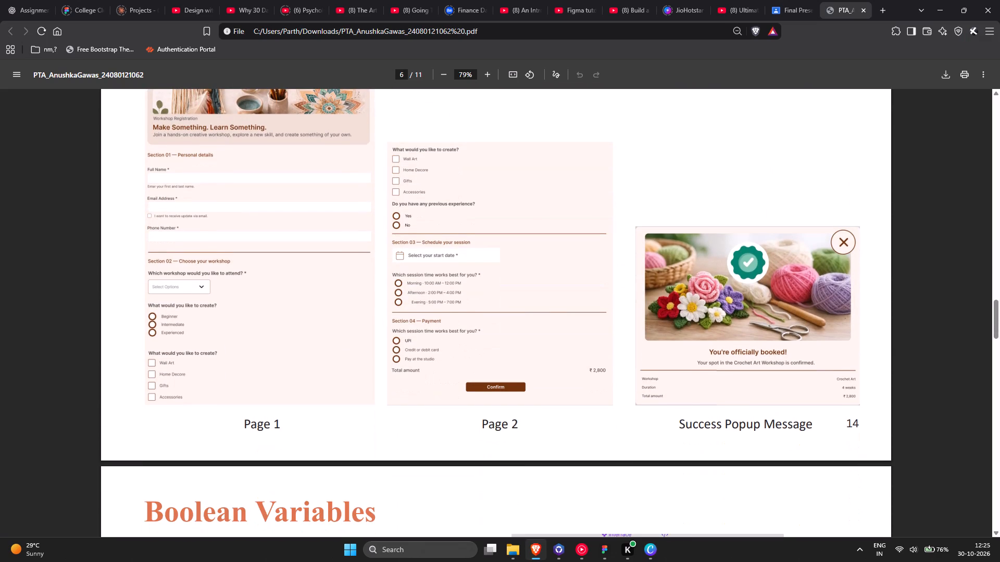
{"action": "scroll", "coordinate": [392, 366], "scroll_direction": "down", "scroll_amount": 4}
{"action": "scroll", "coordinate": [392, 366], "scroll_direction": "up", "scroll_amount": 5}
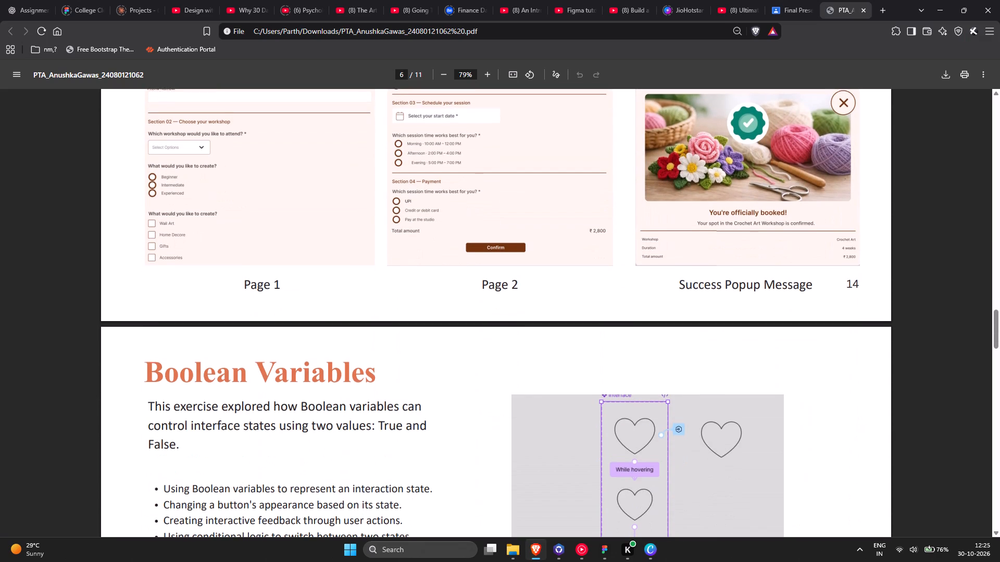
{"action": "scroll", "coordinate": [392, 366], "scroll_direction": "down", "scroll_amount": 4}
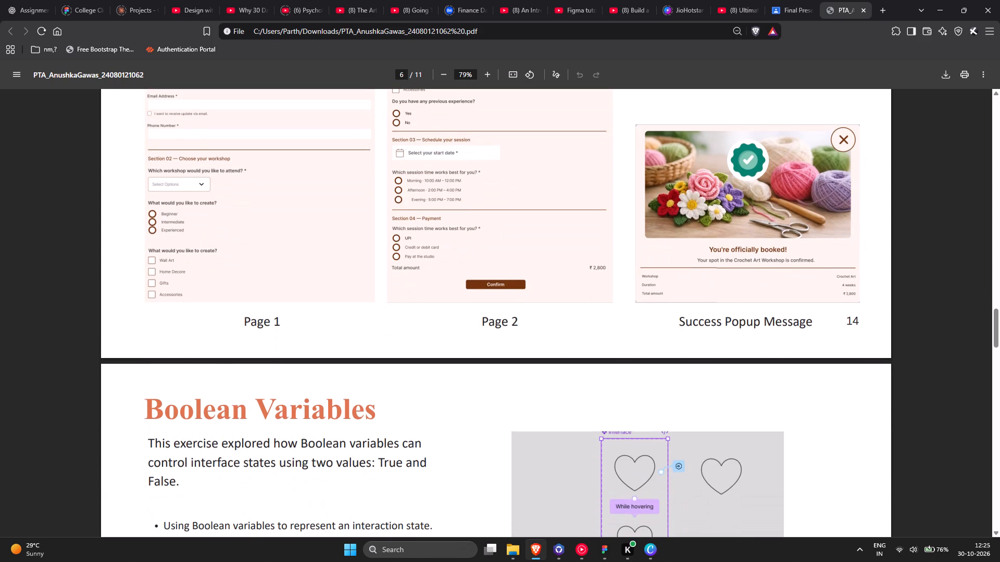
{"action": "scroll", "coordinate": [392, 366], "scroll_direction": "down", "scroll_amount": 1}
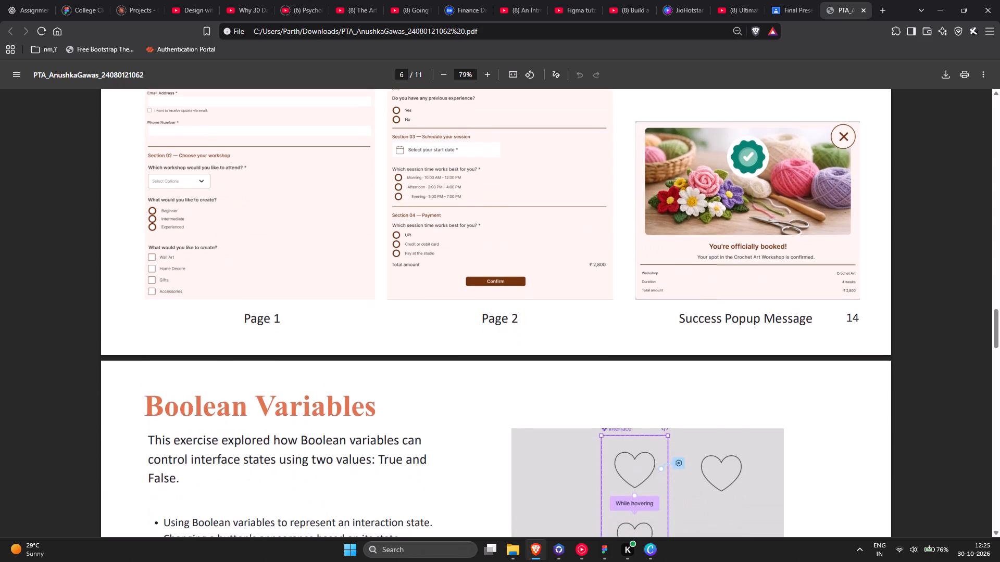
{"action": "scroll", "coordinate": [392, 366], "scroll_direction": "down", "scroll_amount": 7}
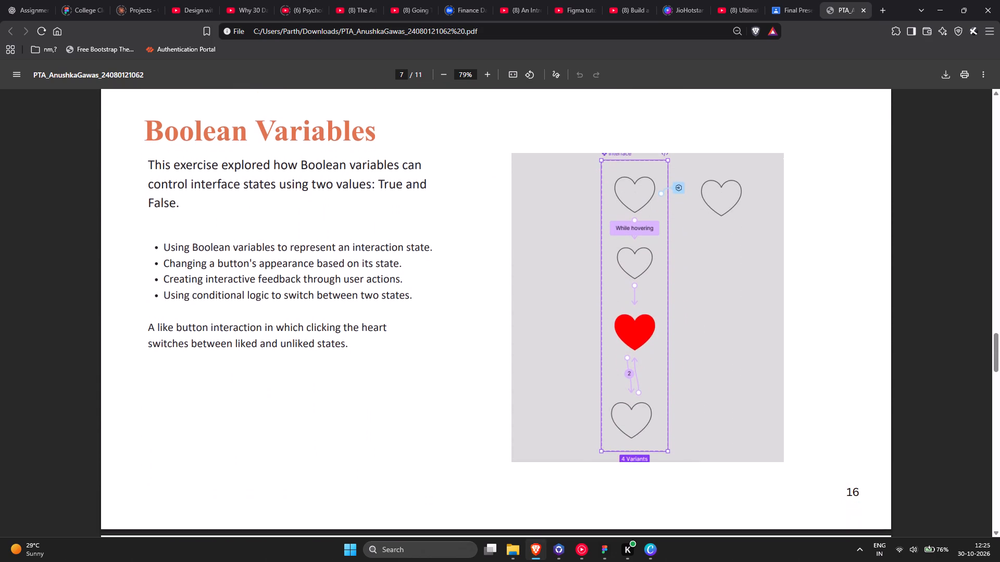
{"action": "scroll", "coordinate": [392, 365], "scroll_direction": "down", "scroll_amount": 10}
{"action": "scroll", "coordinate": [392, 365], "scroll_direction": "up", "scroll_amount": 11}
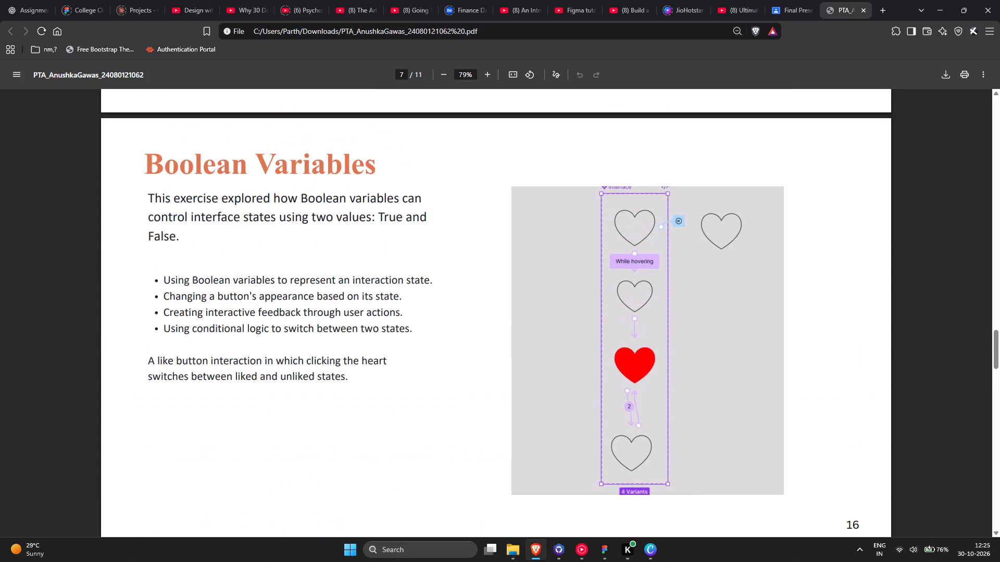
{"action": "scroll", "coordinate": [393, 366], "scroll_direction": "down", "scroll_amount": 1}
{"action": "scroll", "coordinate": [393, 366], "scroll_direction": "up", "scroll_amount": 6}
{"action": "scroll", "coordinate": [393, 366], "scroll_direction": "down", "scroll_amount": 1}
{"action": "scroll", "coordinate": [393, 366], "scroll_direction": "up", "scroll_amount": 2}
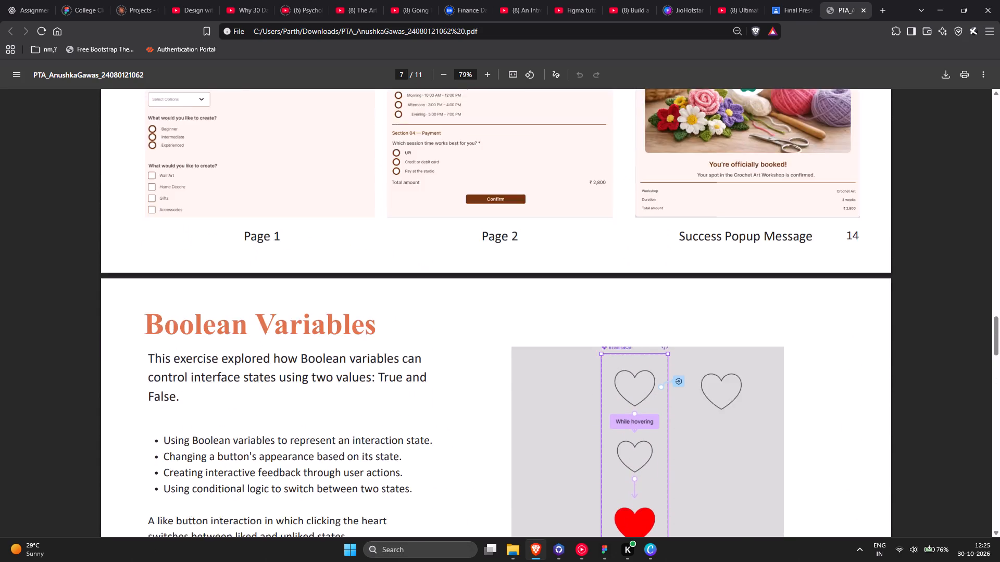
{"action": "scroll", "coordinate": [393, 366], "scroll_direction": "up", "scroll_amount": 14}
{"action": "scroll", "coordinate": [396, 368], "scroll_direction": "down", "scroll_amount": 7}
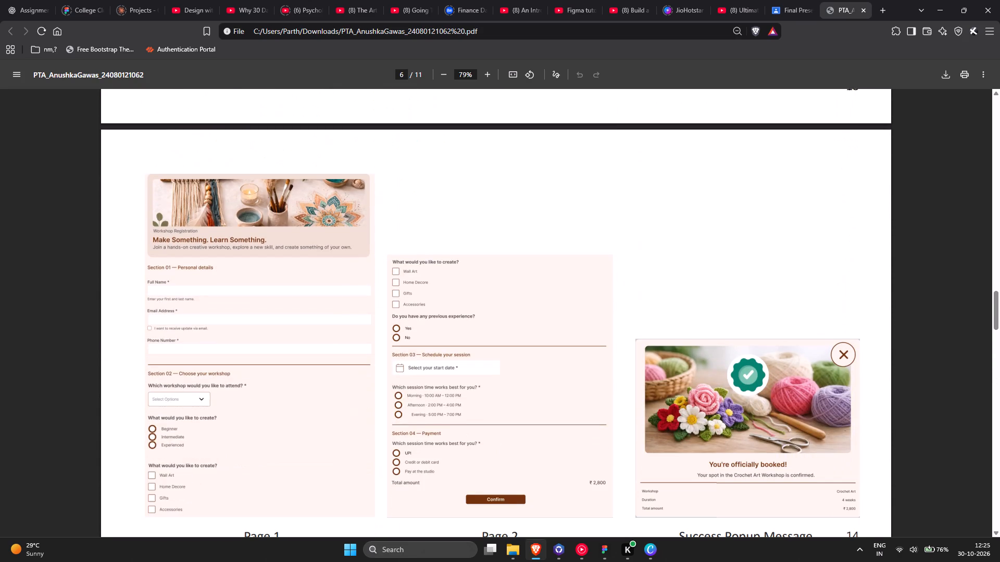
{"action": "scroll", "coordinate": [396, 368], "scroll_direction": "down", "scroll_amount": 1}
{"action": "scroll", "coordinate": [396, 368], "scroll_direction": "up", "scroll_amount": 16}
{"action": "scroll", "coordinate": [396, 368], "scroll_direction": "down", "scroll_amount": 19}
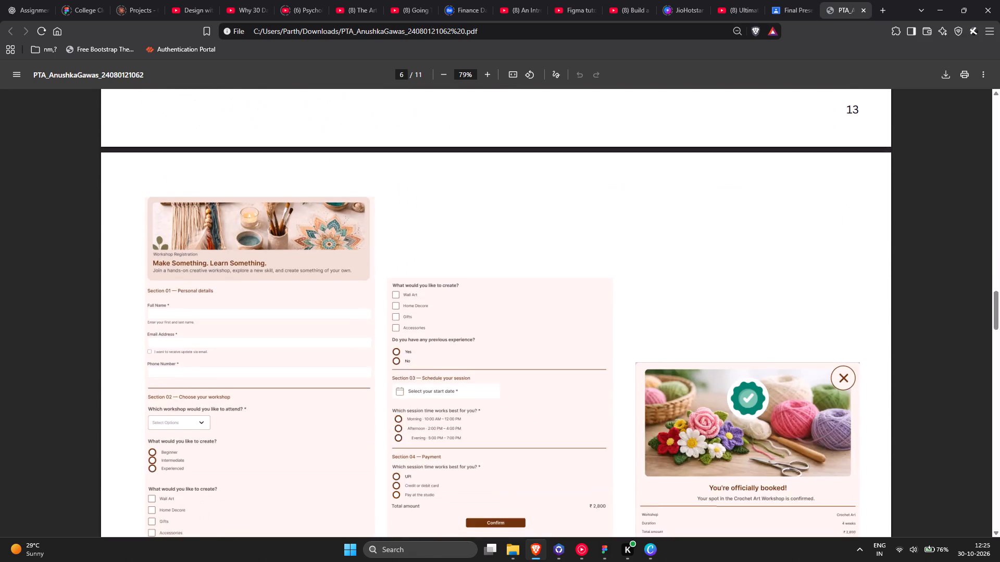
Examine the reference PDF's Number Variables and Calculations page and compare it with the Boolean Variables page.
{"action": "scroll", "coordinate": [396, 368], "scroll_direction": "down", "scroll_amount": 20}
{"action": "scroll", "coordinate": [396, 368], "scroll_direction": "down", "scroll_amount": 4}
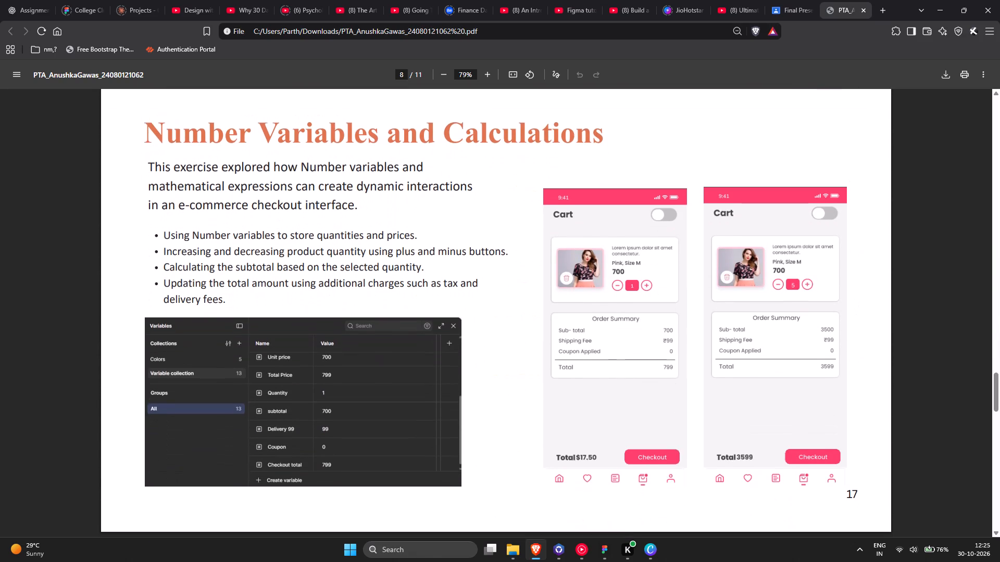
{"action": "scroll", "coordinate": [398, 369], "scroll_direction": "down", "scroll_amount": 1}
{"action": "scroll", "coordinate": [398, 369], "scroll_direction": "up", "scroll_amount": 2}
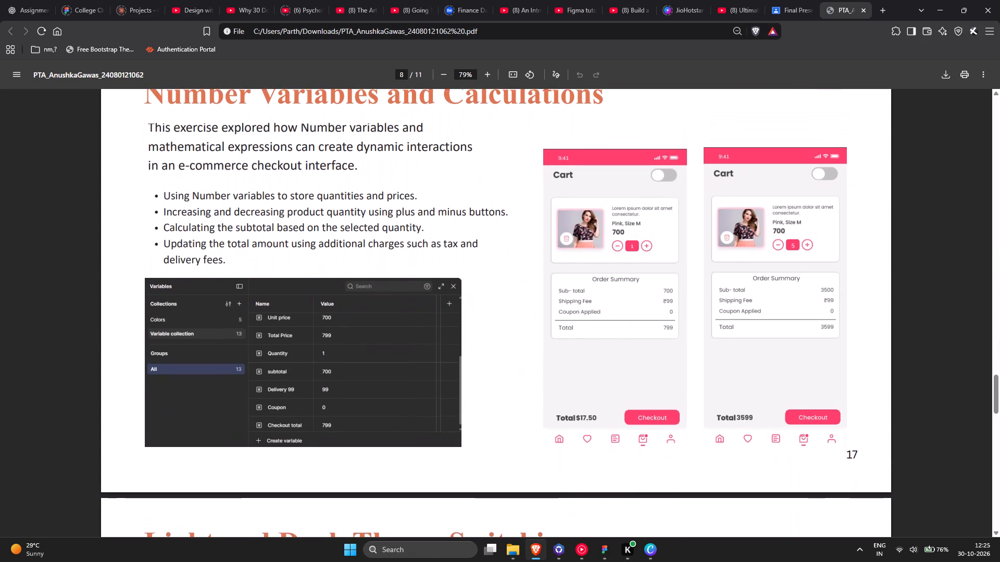
{"action": "scroll", "coordinate": [398, 369], "scroll_direction": "up", "scroll_amount": 1}
{"action": "scroll", "coordinate": [398, 369], "scroll_direction": "down", "scroll_amount": 1}
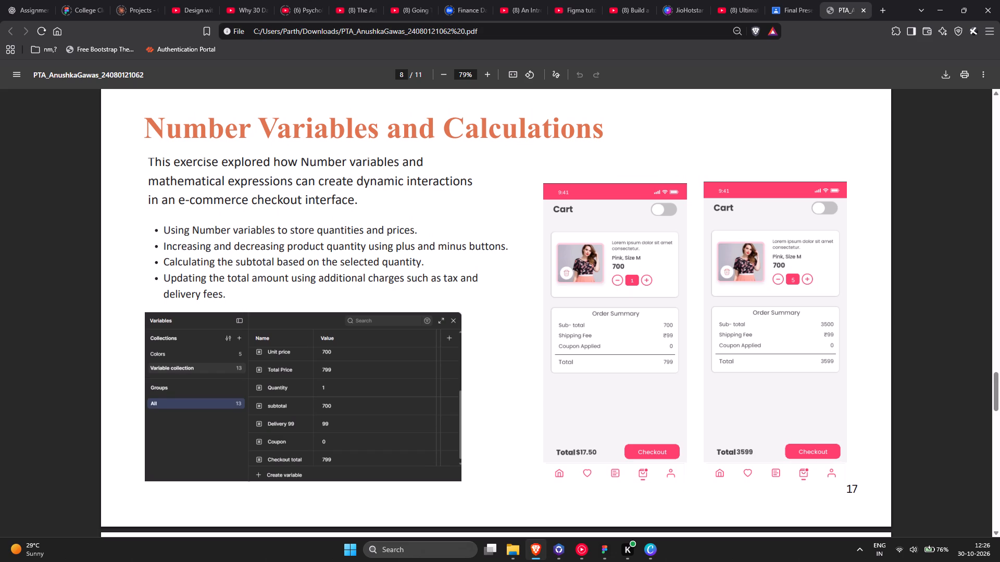
{"action": "scroll", "coordinate": [661, 420], "scroll_direction": "up", "scroll_amount": 10}
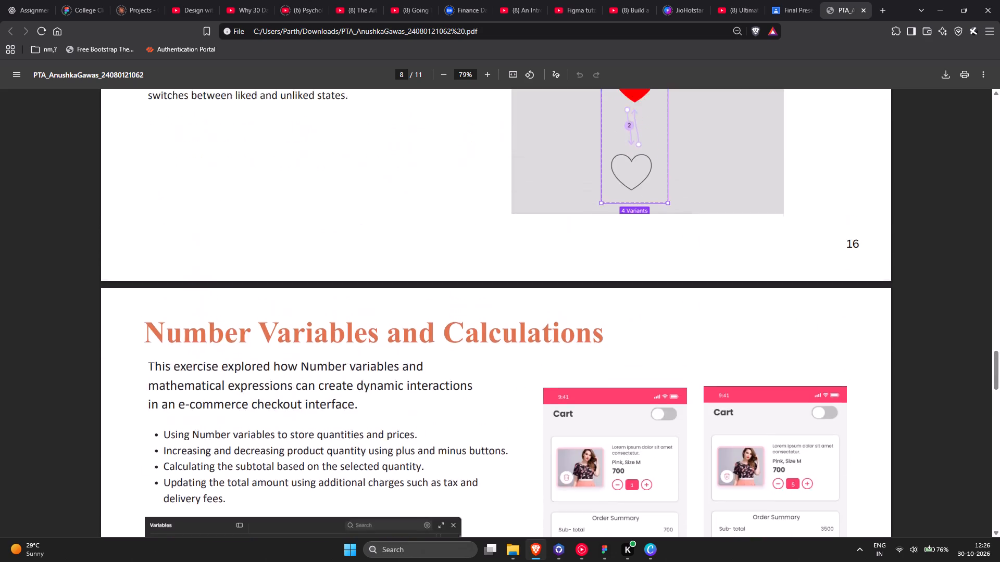
{"action": "scroll", "coordinate": [661, 420], "scroll_direction": "up", "scroll_amount": 6}
{"action": "scroll", "coordinate": [661, 420], "scroll_direction": "down", "scroll_amount": 3}
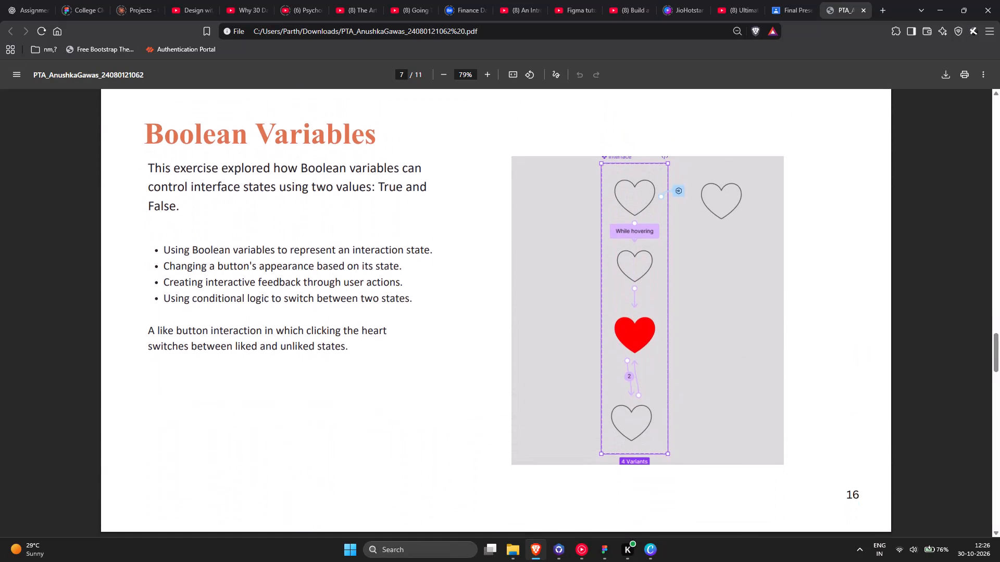
{"action": "key", "text": "Print"}
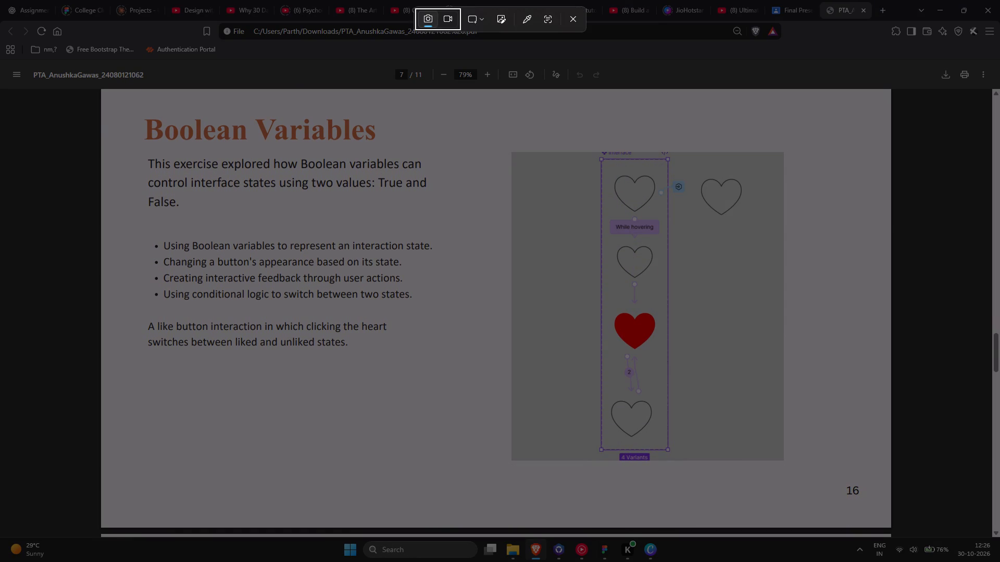
{"action": "left_click_drag", "start_coordinate": [101, 91], "coordinate": [886, 526]}
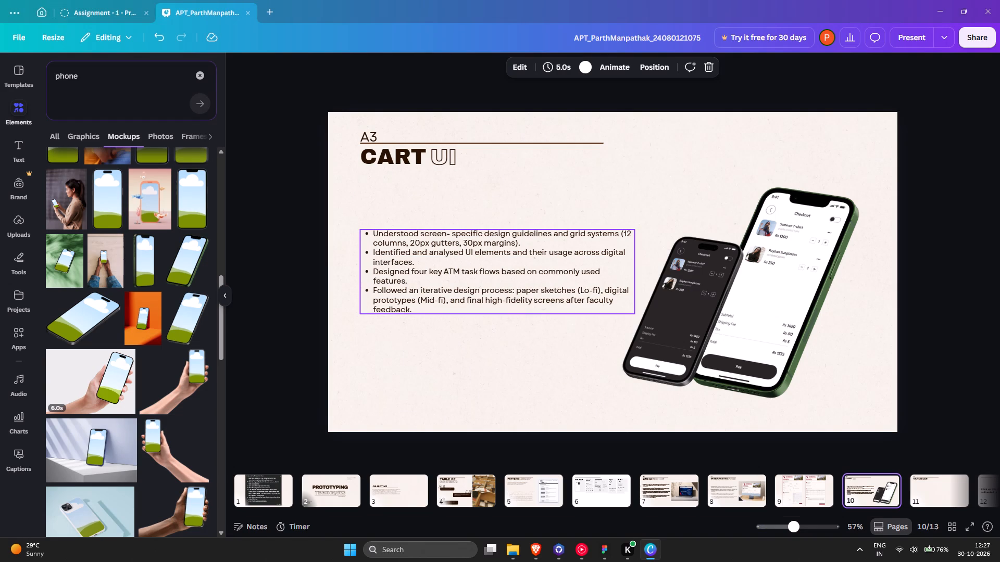
{"action": "key", "text": "ctrl+d"}
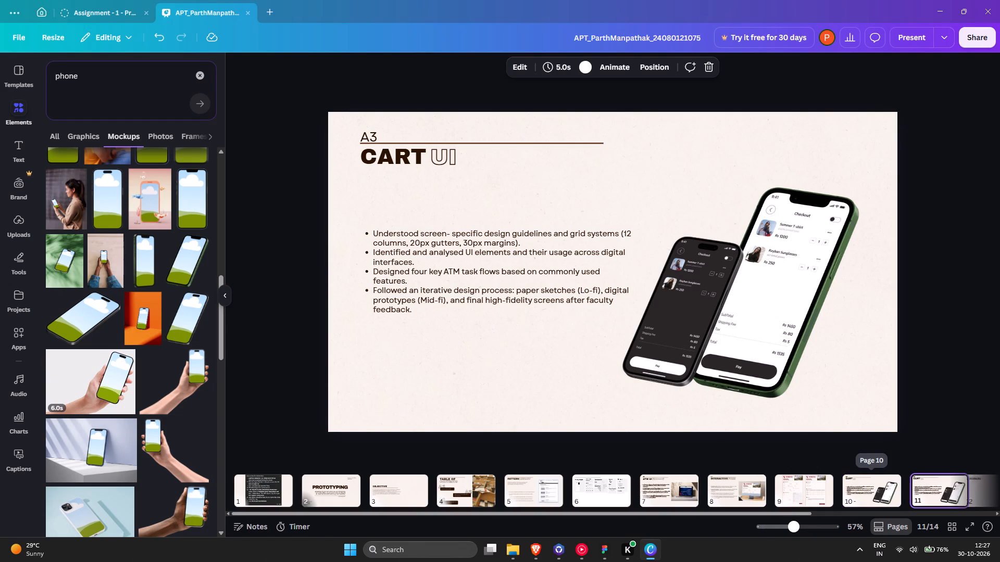
Delete both phone mockups from the first Cart UI page, page 10, keeping its bullet text.
{"action": "left_click", "coordinate": [868, 484]}
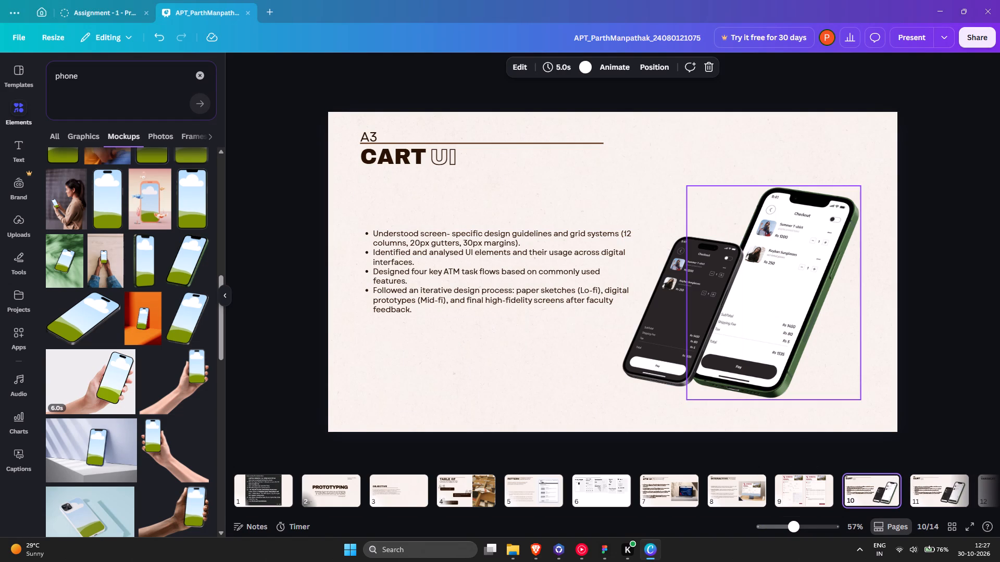
{"action": "left_click_drag", "start_coordinate": [848, 413], "coordinate": [632, 308]}
{"action": "key", "text": "Delete"}
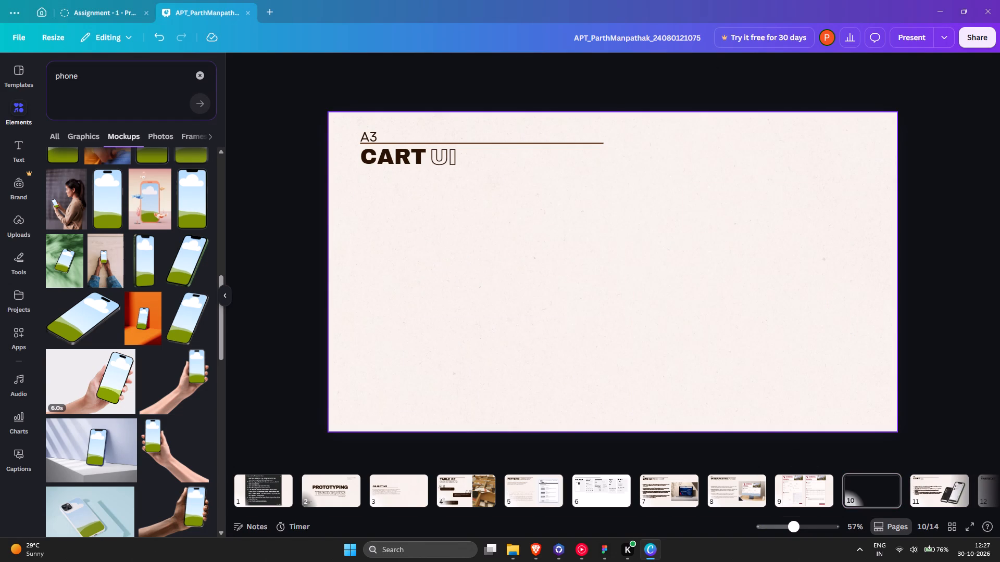
{"action": "key", "text": "ctrl+z"}
{"action": "left_click_drag", "start_coordinate": [839, 415], "coordinate": [671, 353]}
{"action": "key", "text": "Delete"}
Retitle page 10 as "BOOLEANS" on a single line, removing the outlined "UI" word.
{"action": "double_click", "coordinate": [412, 152]}
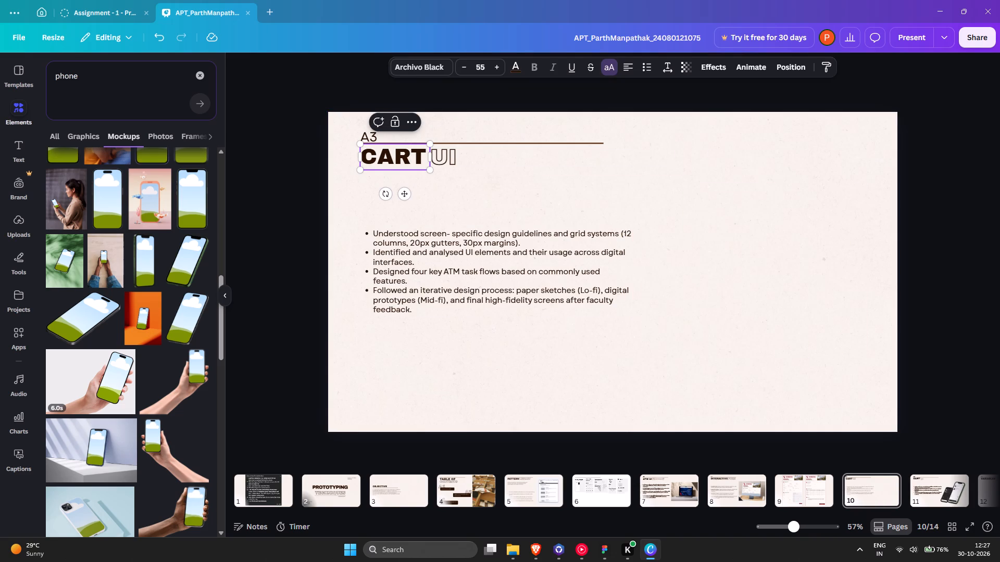
{"action": "key", "text": "ctrl+a"}
{"action": "type", "text": "booleas"}
{"action": "key", "text": "BackSpace"}
{"action": "type", "text": "ns"}
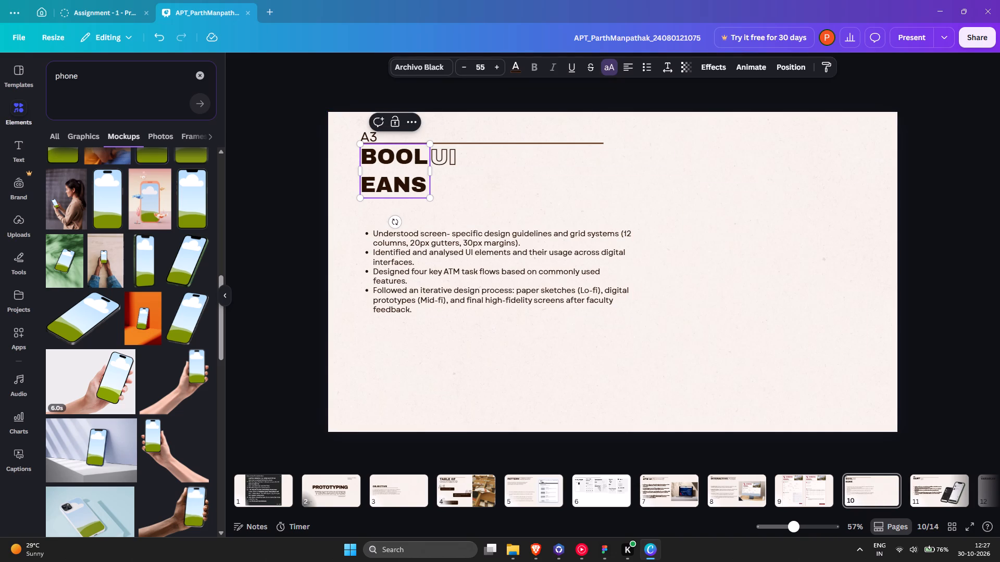
{"action": "left_click", "coordinate": [462, 155]}
{"action": "key", "text": "Delete"}
{"action": "left_click", "coordinate": [452, 168]}
{"action": "left_click", "coordinate": [420, 172]}
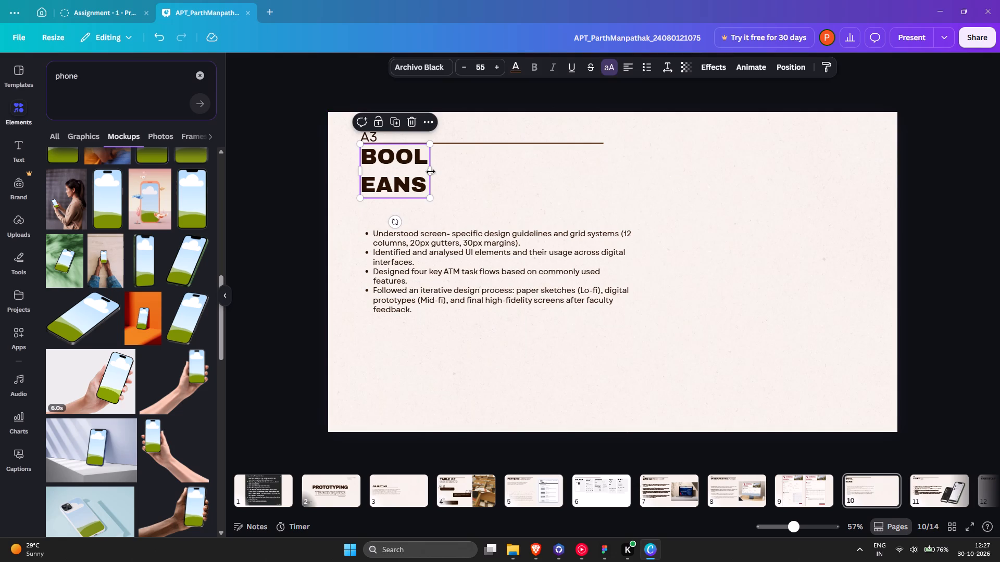
{"action": "left_click_drag", "start_coordinate": [431, 172], "coordinate": [497, 162]}
{"action": "left_click", "coordinate": [577, 161]}
Replace the bullet text on the Booleans page with the copied ChatGPT bullets.
{"action": "double_click", "coordinate": [494, 271]}
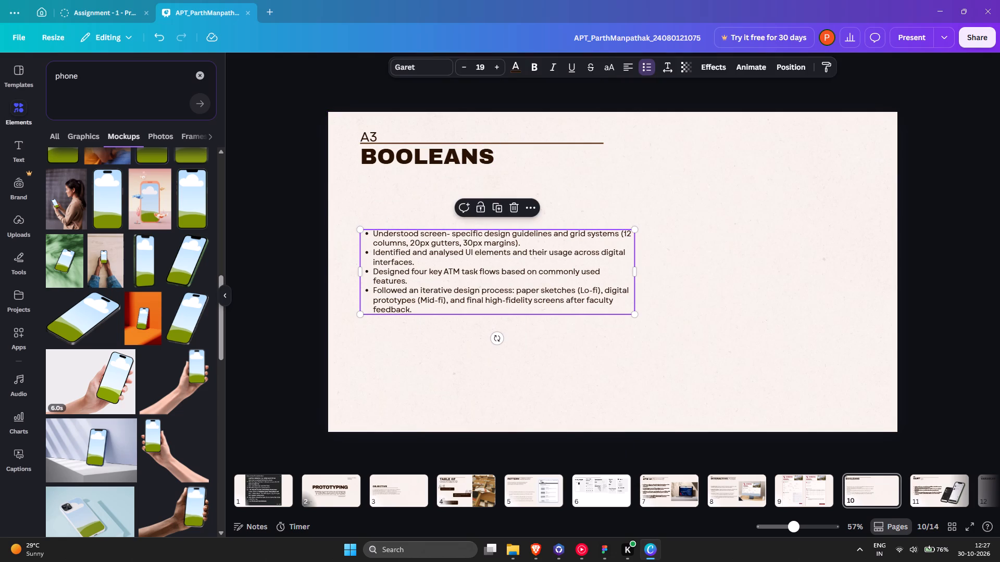
{"action": "key", "text": "ctrl+a"}
{"action": "key", "text": "ctrl+v"}
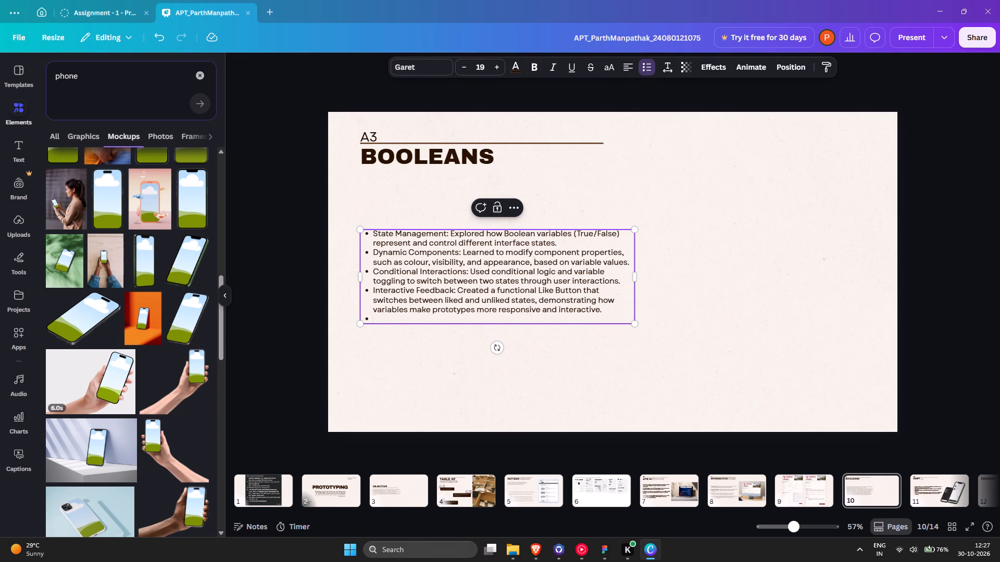
Add a blank line between each of the four Booleans bullets and remove the empty bullet at the end.
{"action": "left_click", "coordinate": [564, 240]}
{"action": "key", "text": "Return"}
{"action": "key", "text": "BackSpace"}
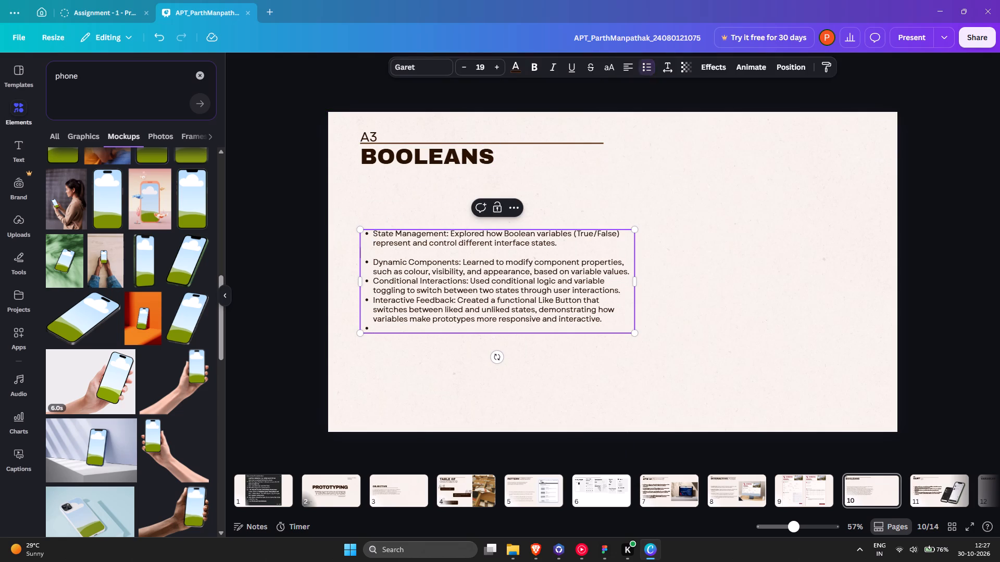
{"action": "left_click", "coordinate": [629, 273]}
{"action": "key", "text": "Return"}
{"action": "key", "text": "BackSpace"}
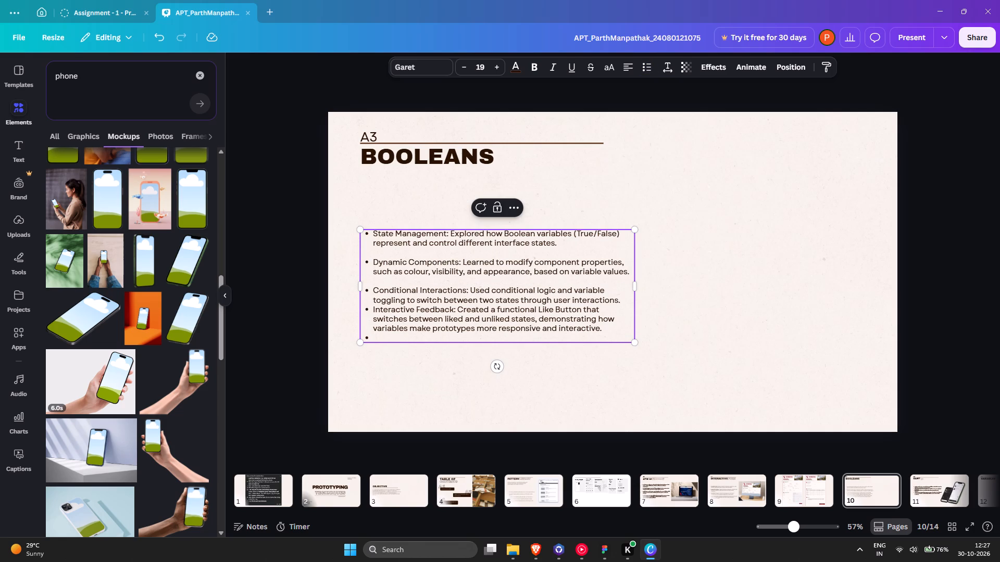
{"action": "left_click", "coordinate": [621, 303]}
{"action": "key", "text": "Return"}
{"action": "key", "text": "BackSpace"}
{"action": "left_click", "coordinate": [514, 347]}
{"action": "key", "text": "BackSpace"}
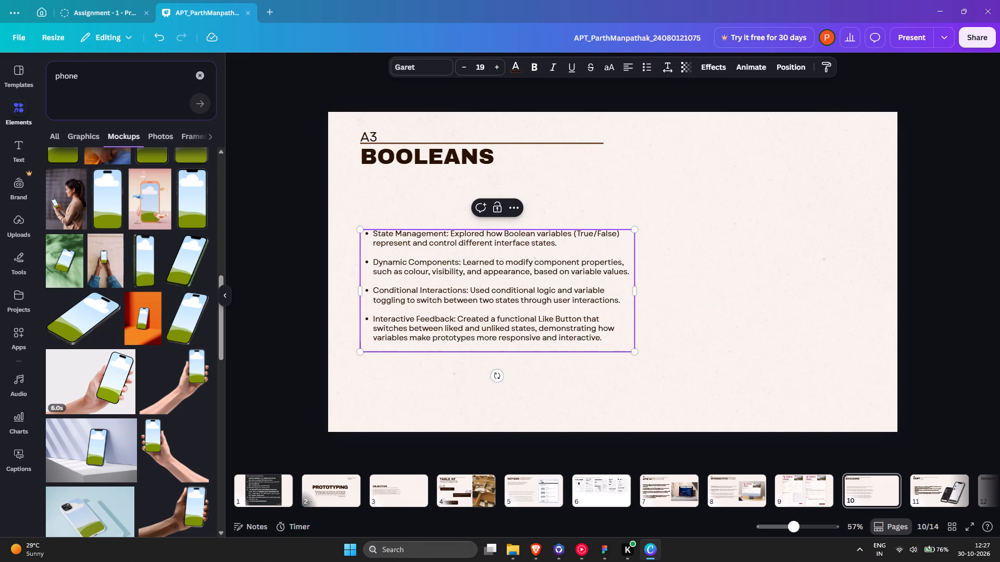
Bold the "State Management" and "Dynamic Components:" labels in the Booleans bullets.
{"action": "left_click_drag", "start_coordinate": [447, 234], "coordinate": [323, 234]}
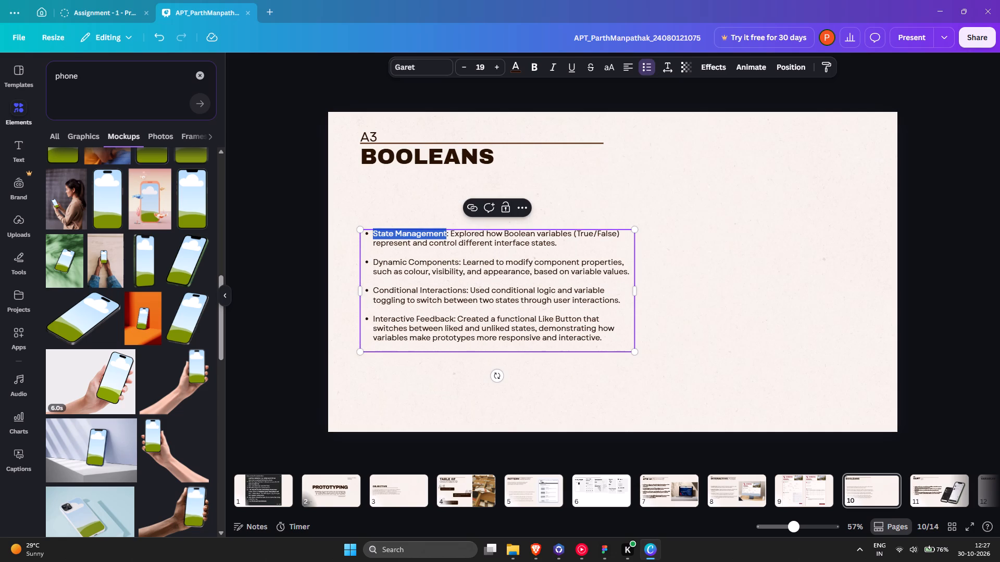
{"action": "key", "text": "ctrl+b"}
{"action": "left_click_drag", "start_coordinate": [463, 263], "coordinate": [359, 261]}
{"action": "key", "text": "ctrl+b"}
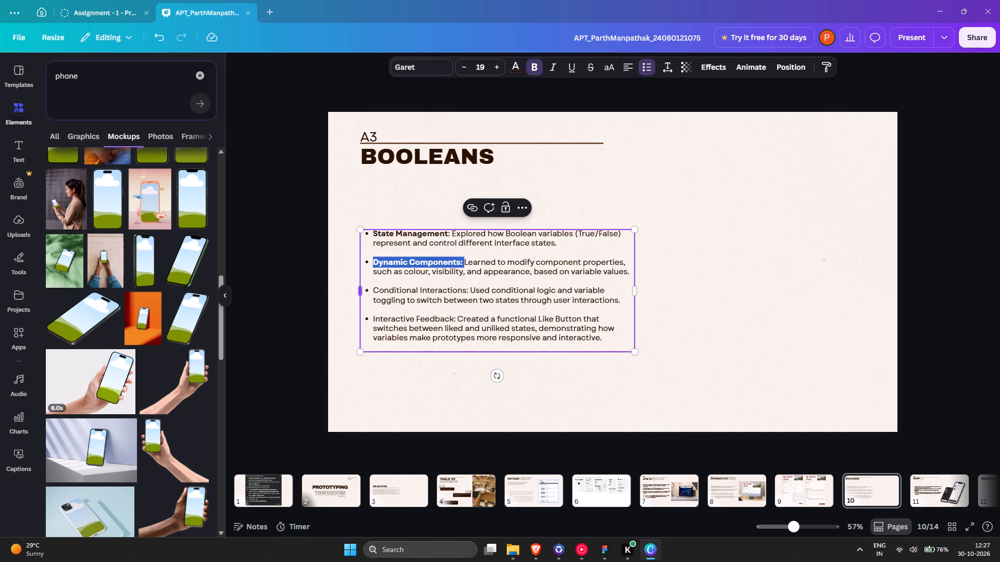
Bold the full "Conditional Interactions:" and "Interactive Feedback:" labels in the Booleans bullets.
{"action": "left_click_drag", "start_coordinate": [469, 291], "coordinate": [378, 290]}
{"action": "key", "text": "ctrl+b"}
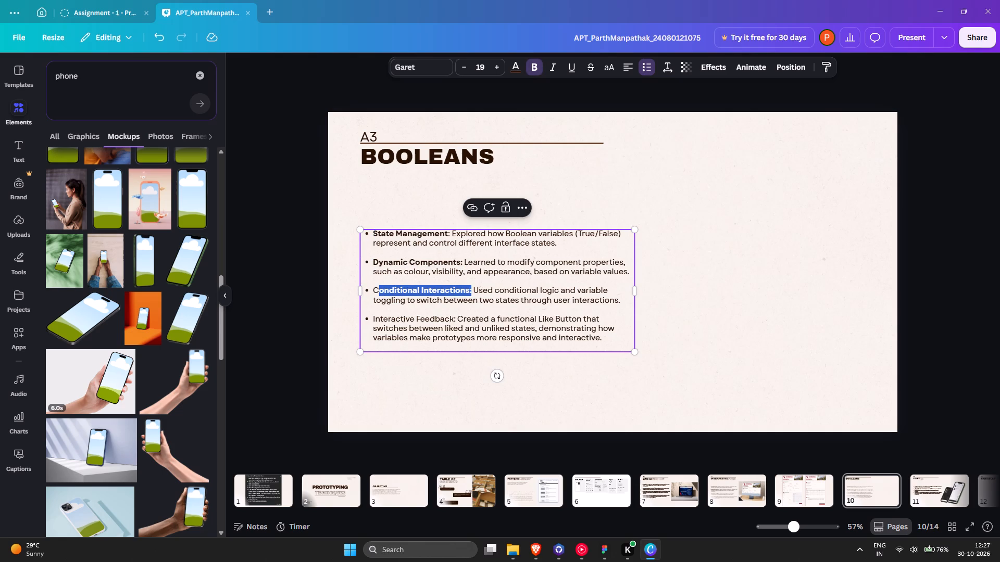
{"action": "key", "text": "shift+Left"}
{"action": "key", "text": "Right"}
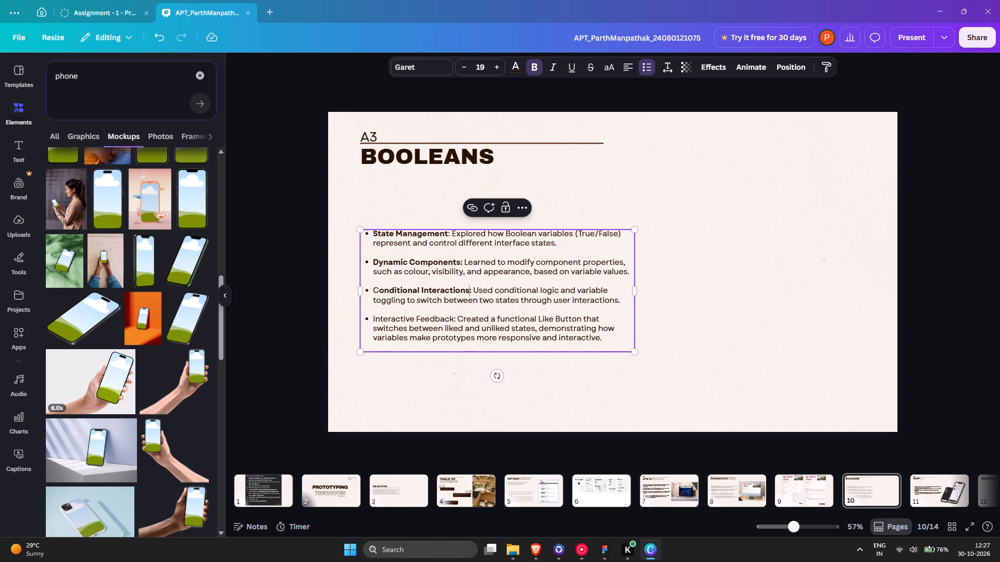
{"action": "key", "text": "Right"}
{"action": "key", "text": "ctrl+shift+Left"}
{"action": "key", "text": "ctrl+shift+Left"}
{"action": "key", "text": "ctrl+shift+Left"}
{"action": "key", "text": "ctrl+b"}
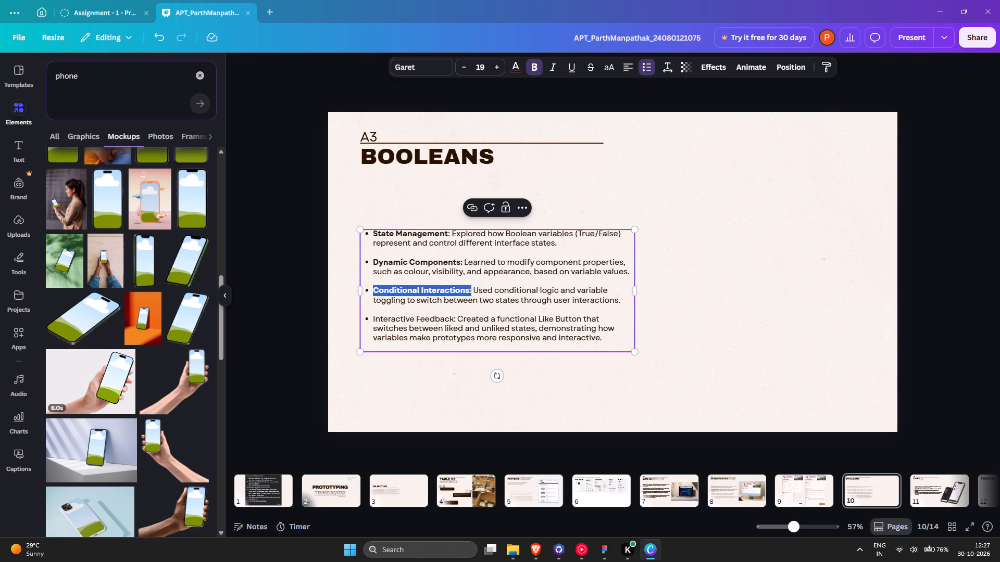
{"action": "key", "text": "ctrl+b"}
{"action": "key", "text": "ctrl+b"}
{"action": "left_click_drag", "start_coordinate": [457, 321], "coordinate": [451, 321]}
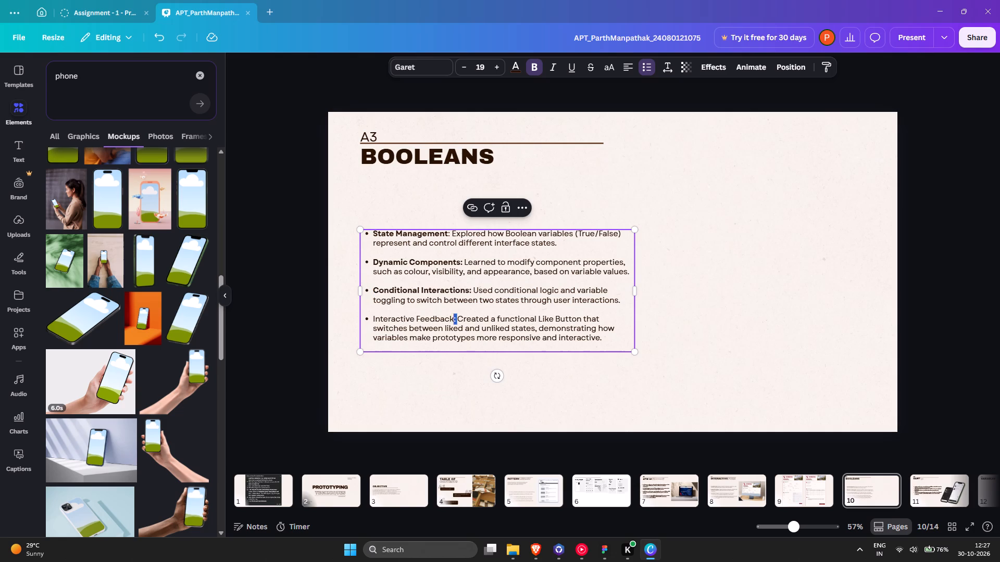
{"action": "left_click_drag", "start_coordinate": [451, 321], "coordinate": [370, 320]}
{"action": "key", "text": "ctrl+b"}
{"action": "left_click", "coordinate": [472, 379]}
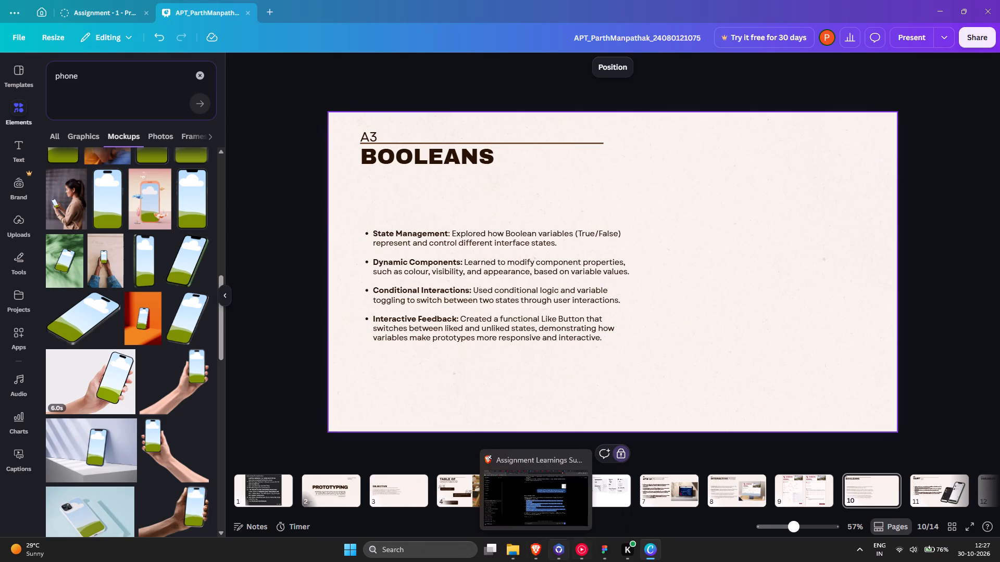
Switch to the browser's reference PDF and capture a screenshot of the heart-button figure on the Boolean Variables page.
{"action": "left_click", "coordinate": [530, 552]}
{"action": "left_click", "coordinate": [836, 0]}
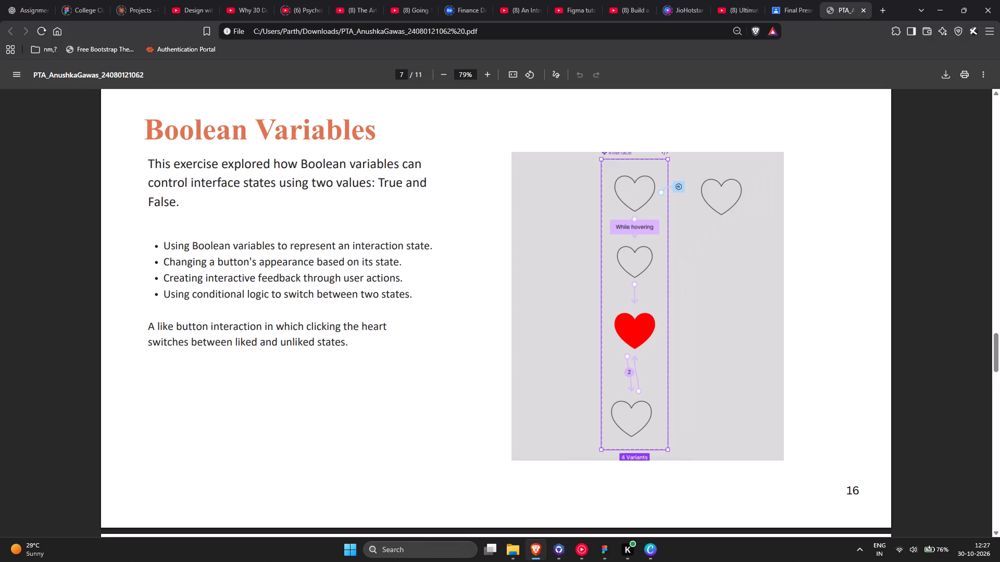
{"action": "left_click", "coordinate": [790, 326]}
{"action": "key", "text": "Print"}
{"action": "left_click_drag", "start_coordinate": [511, 148], "coordinate": [778, 461]}
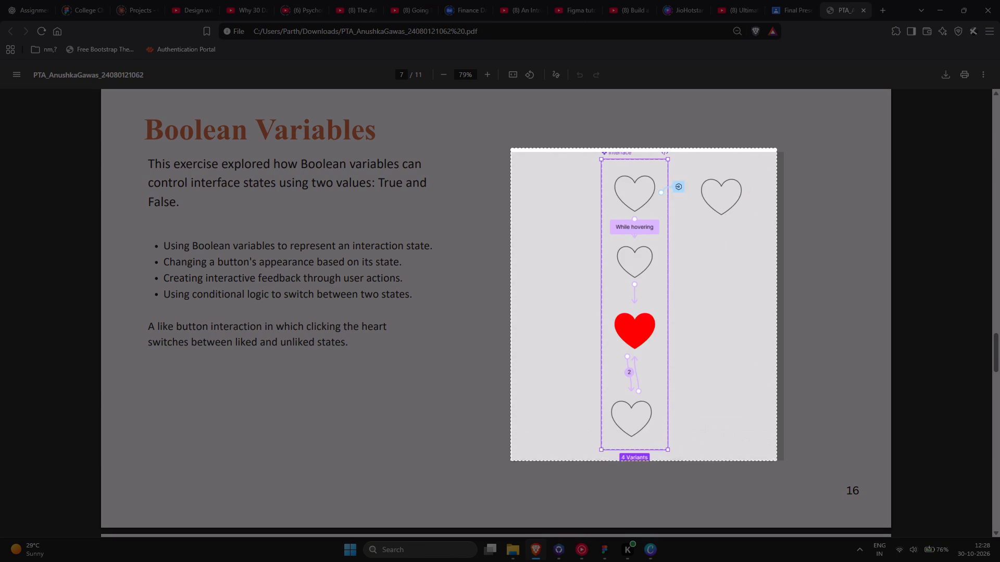
{"action": "left_click_drag", "start_coordinate": [778, 461], "coordinate": [787, 466]}
{"action": "left_click", "coordinate": [915, 420]}
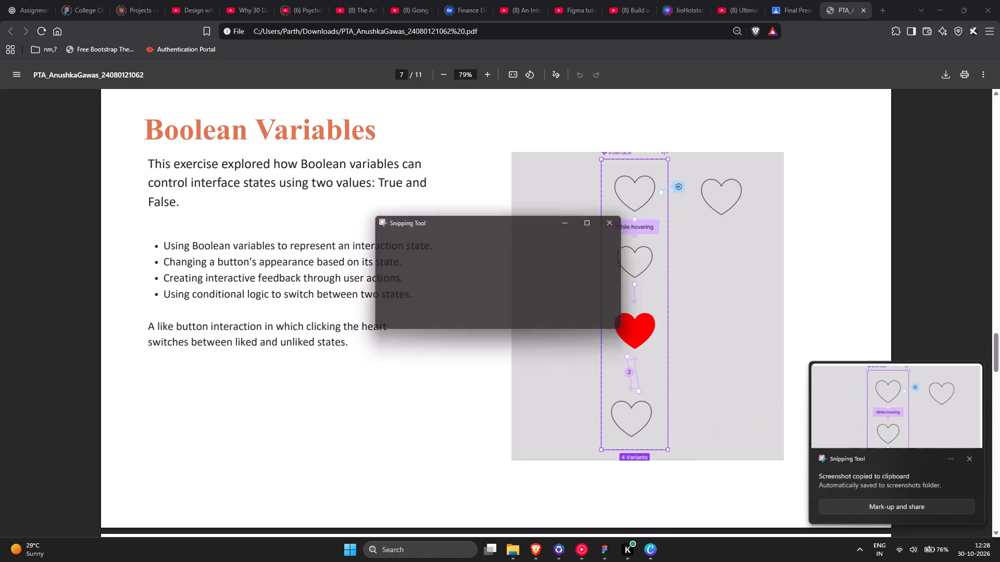
{"action": "left_click", "coordinate": [918, 244]}
{"action": "left_click", "coordinate": [979, 219]}
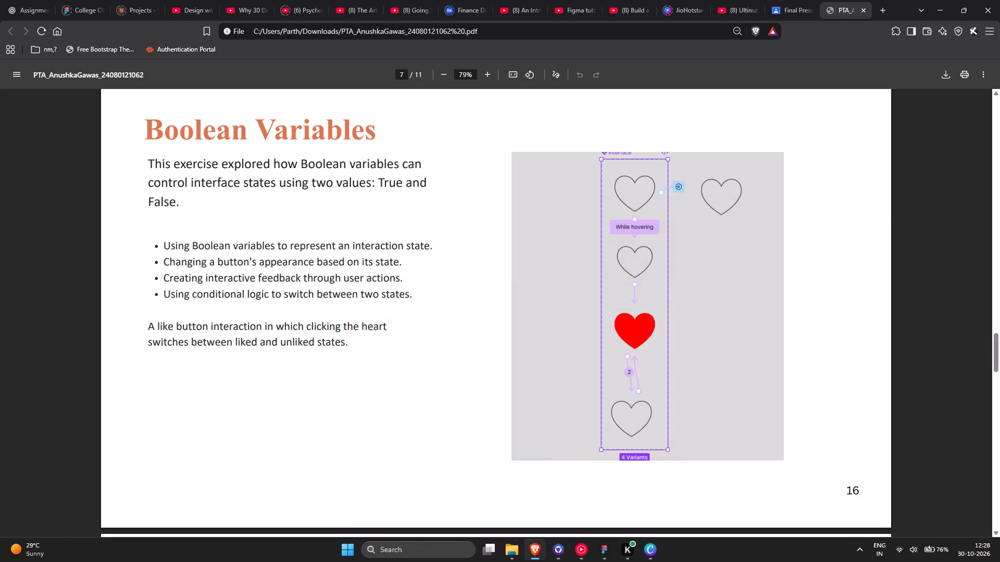
Paste the heart-button screenshot onto Canva's Booleans page, place it beside the bullets and enlarge it to fill the empty area.
{"action": "left_click", "coordinate": [650, 541]}
{"action": "key", "text": "ctrl+v"}
{"action": "left_click_drag", "start_coordinate": [652, 291], "coordinate": [781, 259]}
{"action": "left_click_drag", "start_coordinate": [822, 335], "coordinate": [883, 402]}
Crop the white strips off the top, bottom and right edges of the heart-button screenshot on the Booleans page.
{"action": "scroll", "coordinate": [767, 146], "scroll_direction": "up", "scroll_amount": 5, "text": "ctrl"}
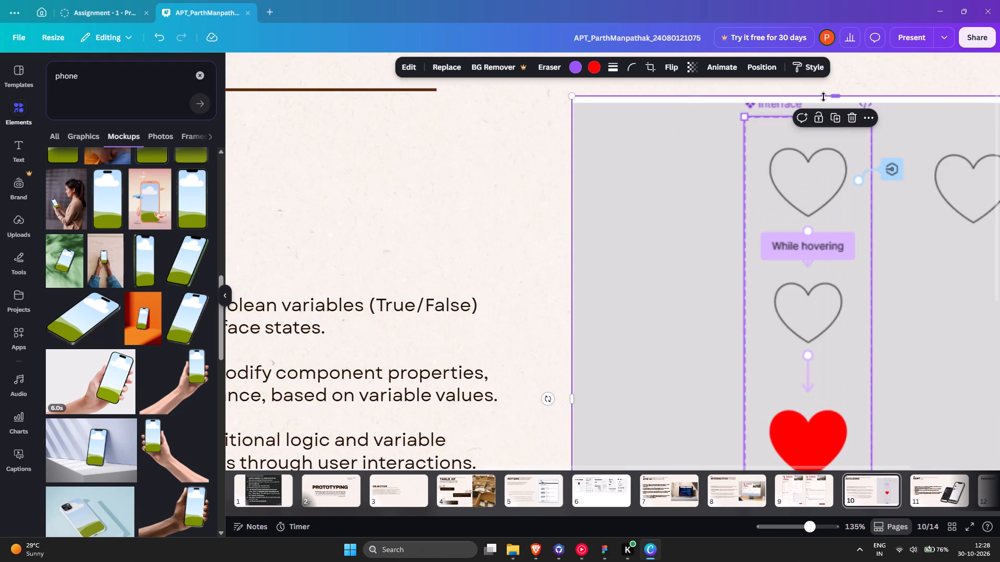
{"action": "left_click_drag", "start_coordinate": [826, 95], "coordinate": [828, 101]}
{"action": "scroll", "coordinate": [686, 235], "scroll_direction": "down", "scroll_amount": 9}
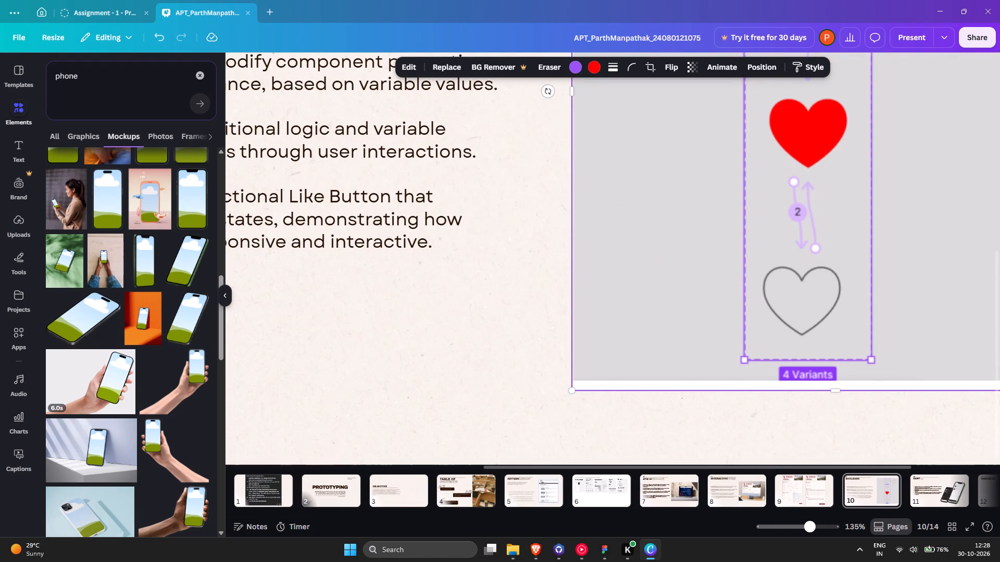
{"action": "left_click_drag", "start_coordinate": [832, 388], "coordinate": [834, 379]}
{"action": "middle_click_drag", "start_coordinate": [839, 289], "coordinate": [529, 322]}
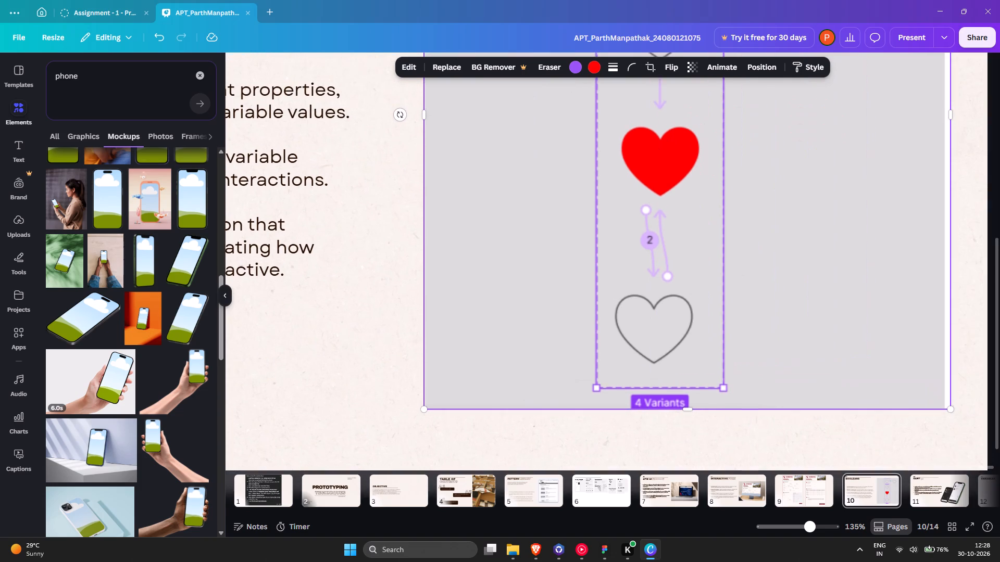
{"action": "middle_click_drag", "start_coordinate": [529, 322], "coordinate": [528, 322]}
{"action": "scroll", "coordinate": [768, 317], "scroll_direction": "up", "scroll_amount": 4}
{"action": "left_click_drag", "start_coordinate": [952, 251], "coordinate": [943, 253]}
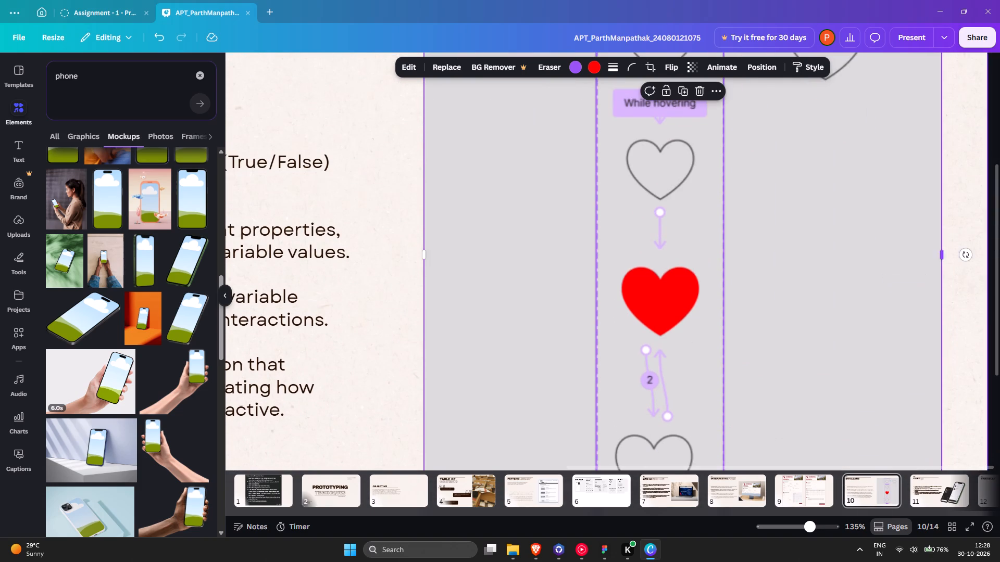
{"action": "left_click", "coordinate": [958, 254]}
{"action": "scroll", "coordinate": [823, 255], "scroll_direction": "down", "scroll_amount": 5, "text": "ctrl"}
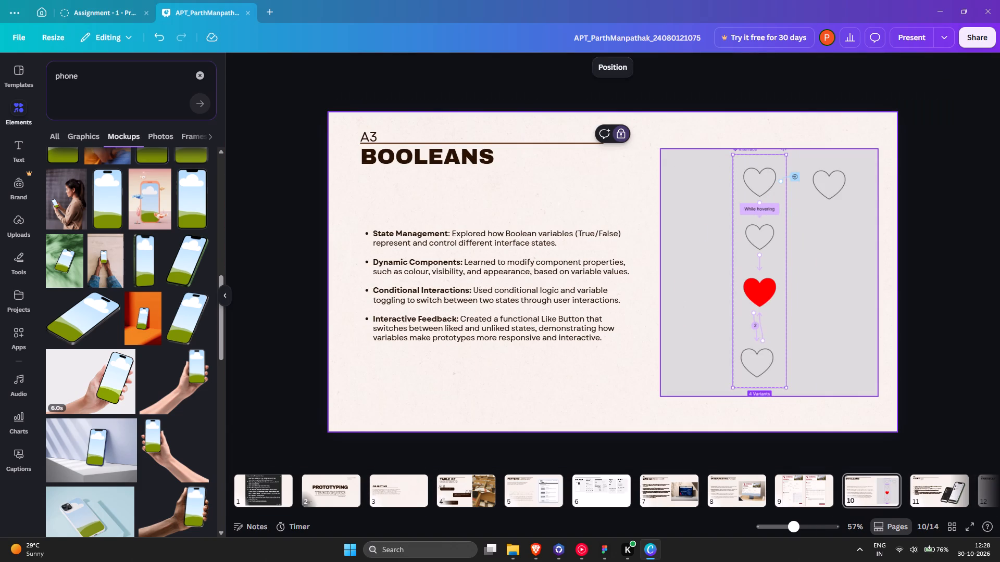
{"action": "left_click", "coordinate": [792, 320]}
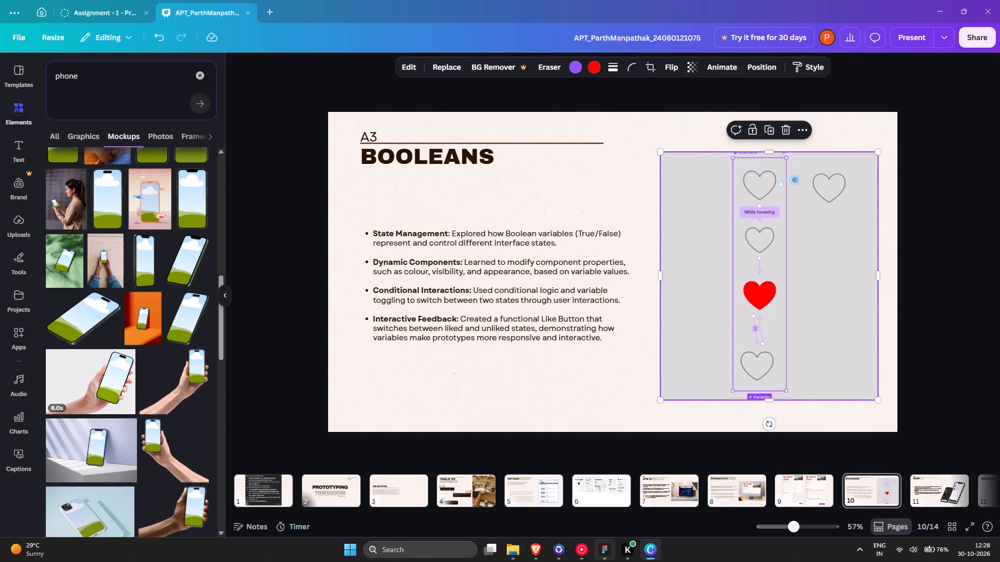
{"action": "left_click", "coordinate": [542, 548]}
{"action": "scroll", "coordinate": [633, 380], "scroll_direction": "down", "scroll_amount": 3}
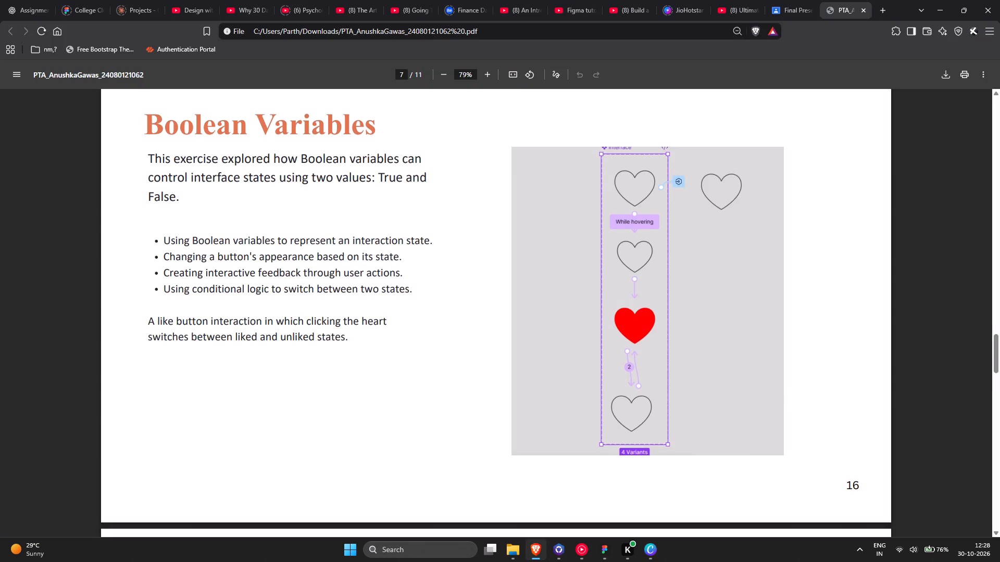
{"action": "scroll", "coordinate": [633, 380], "scroll_direction": "down", "scroll_amount": 10}
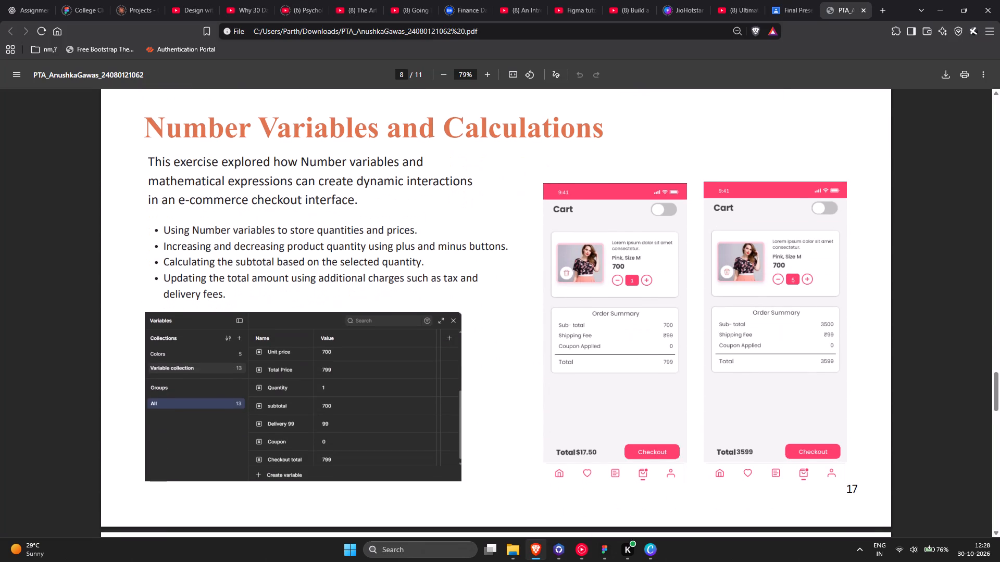
{"action": "key", "text": "Print"}
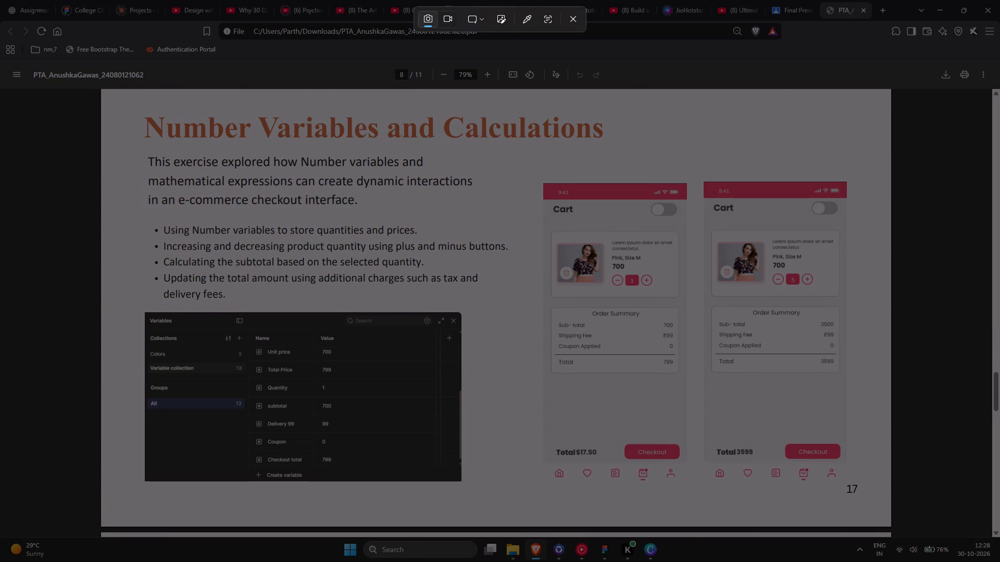
{"action": "left_click_drag", "start_coordinate": [99, 92], "coordinate": [887, 520]}
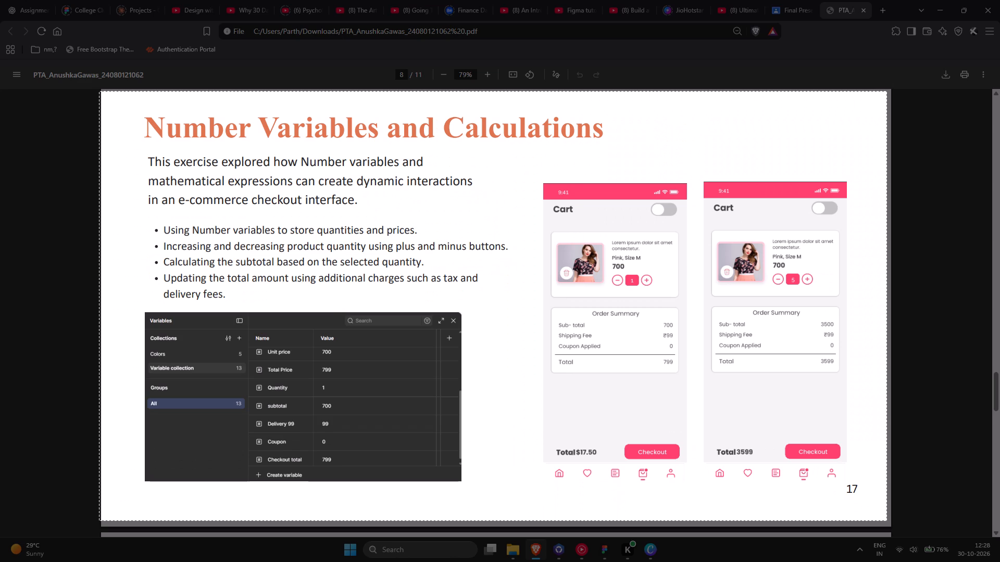
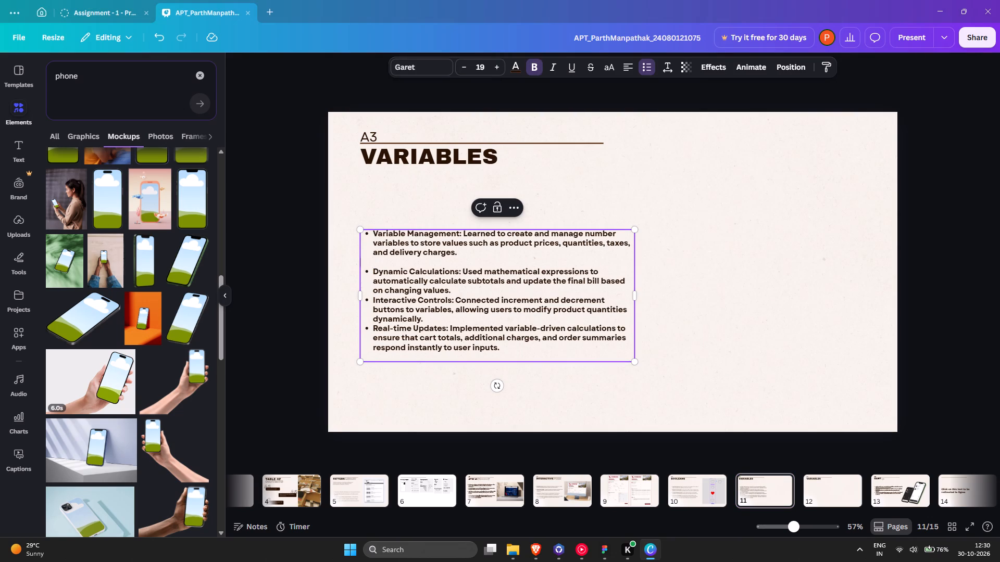
{"action": "left_click", "coordinate": [451, 292]}
{"action": "key", "text": "Return"}
{"action": "key", "text": "BackSpace"}
{"action": "left_click", "coordinate": [448, 331]}
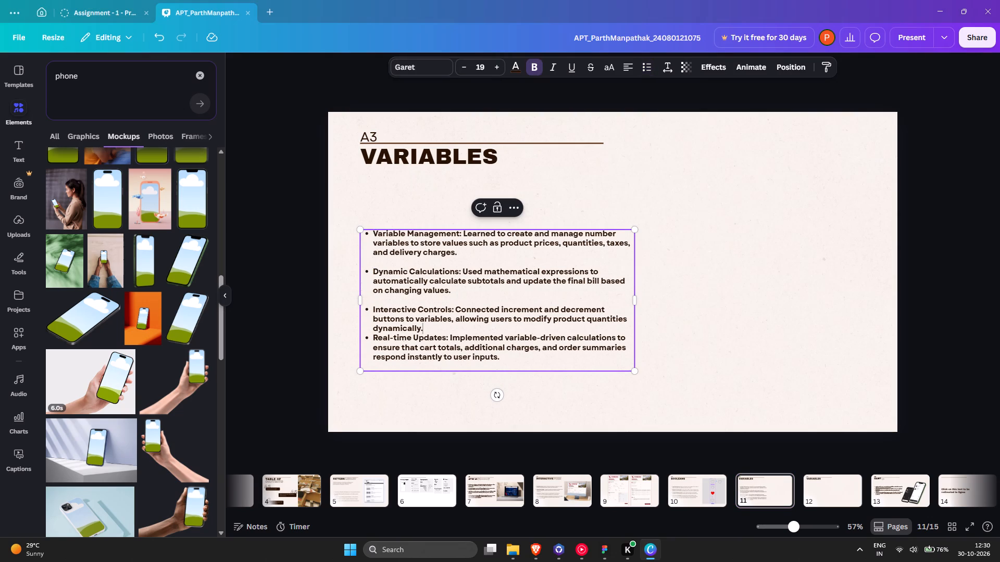
{"action": "key", "text": "Return"}
{"action": "key", "text": "BackSpace"}
Remove bold from the description text of all four bullets, keeping only the lead-in phrases bold.
{"action": "left_click_drag", "start_coordinate": [512, 371], "coordinate": [449, 346]}
{"action": "key", "text": "ctrl+b"}
{"action": "key", "text": "ctrl+b"}
{"action": "left_click_drag", "start_coordinate": [444, 331], "coordinate": [456, 311]}
{"action": "key", "text": "ctrl+b"}
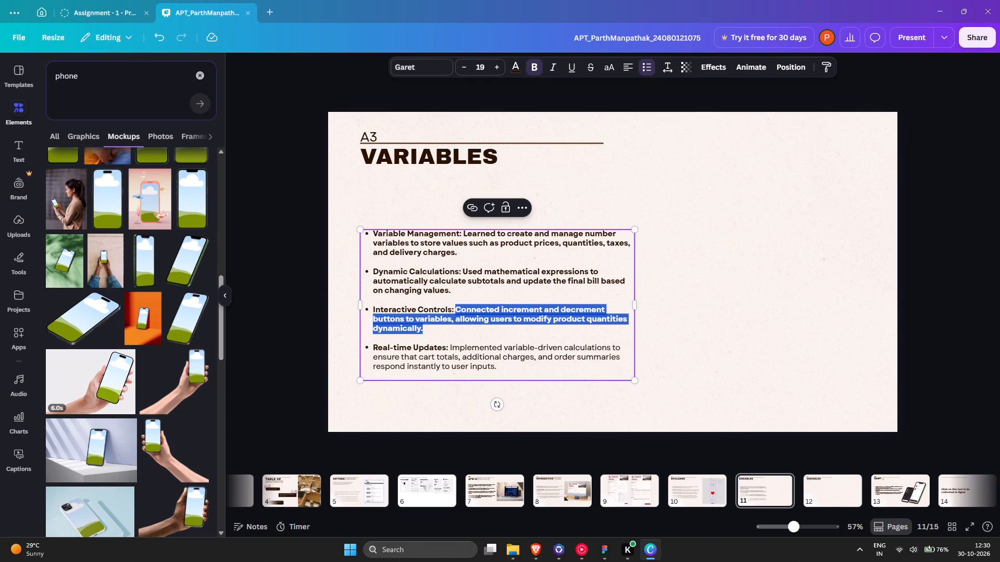
{"action": "key", "text": "ctrl+b"}
{"action": "key", "text": "ctrl+b"}
{"action": "left_click_drag", "start_coordinate": [458, 288], "coordinate": [468, 276]}
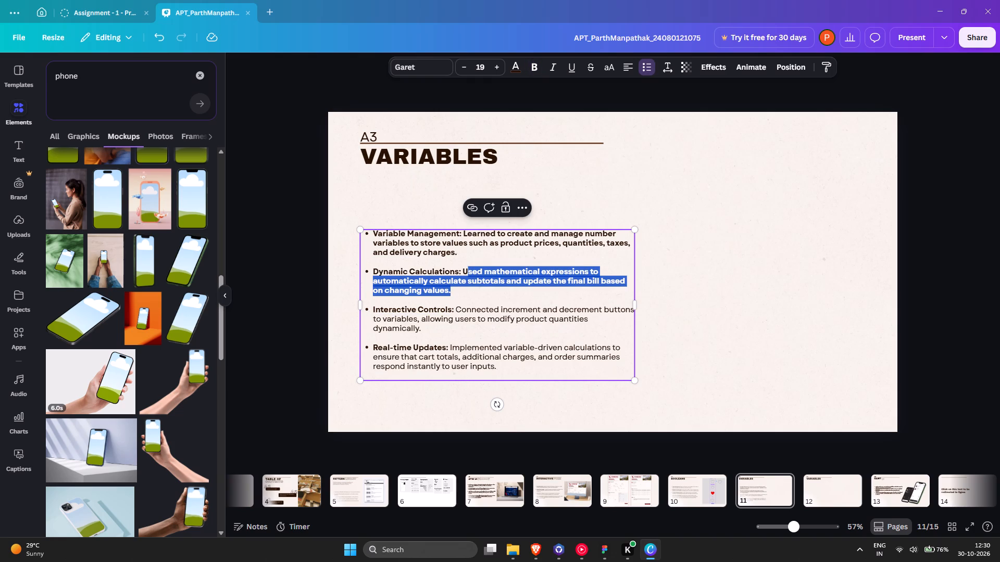
{"action": "left_click_drag", "start_coordinate": [468, 276], "coordinate": [464, 275]}
{"action": "key", "text": "ctrl+b"}
{"action": "left_click_drag", "start_coordinate": [462, 252], "coordinate": [464, 238]}
{"action": "key", "text": "ctrl+b"}
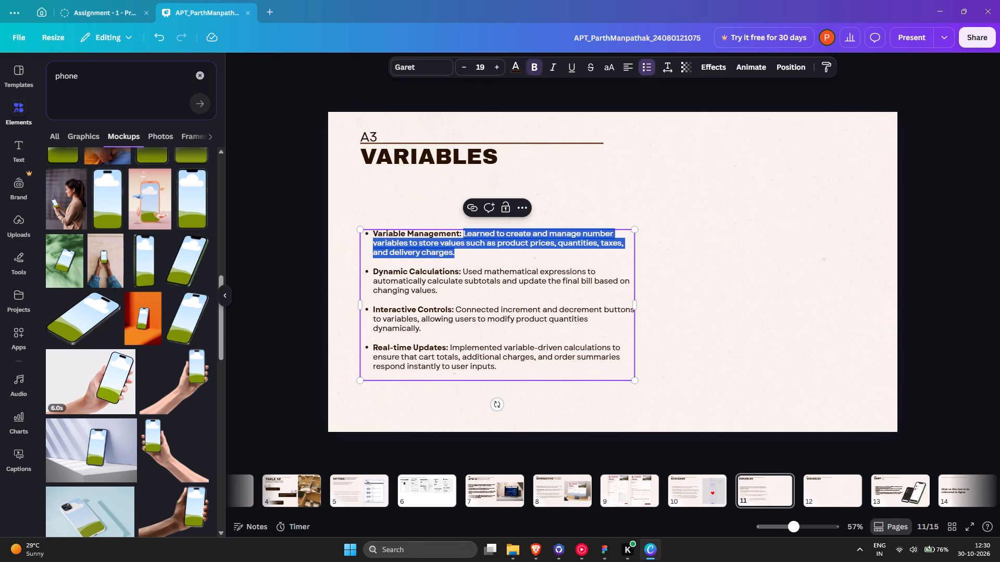
{"action": "left_click", "coordinate": [711, 365]}
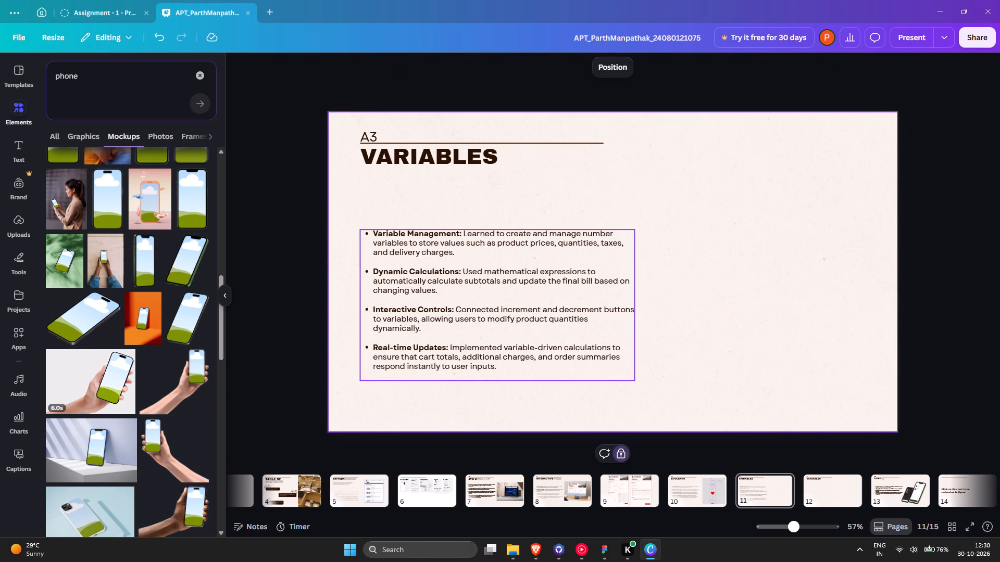
Move the bulleted text block slightly higher on the Variables page.
{"action": "left_click", "coordinate": [563, 283]}
{"action": "key", "text": "ctrl+z"}
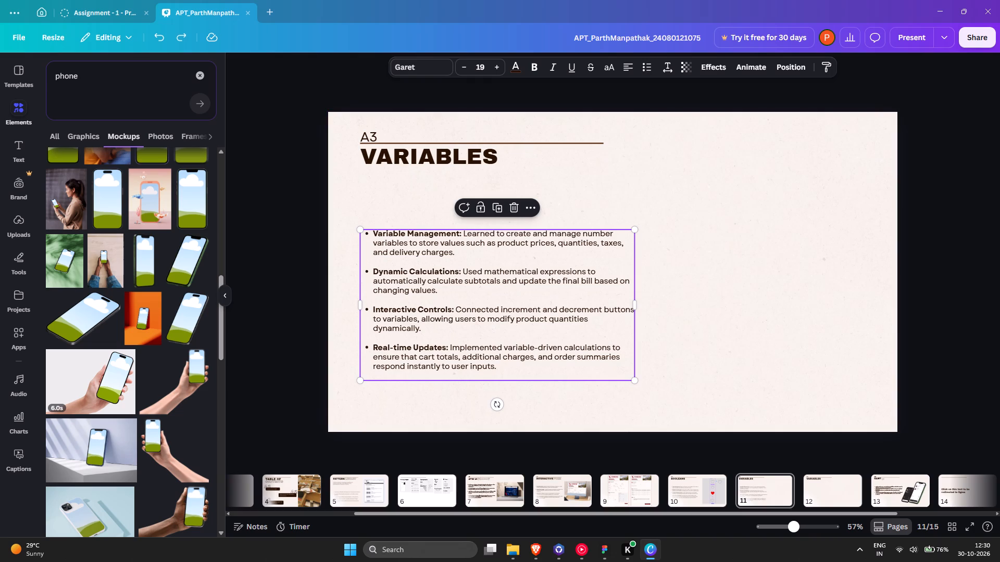
{"action": "left_click_drag", "start_coordinate": [517, 314], "coordinate": [516, 306]}
{"action": "left_click", "coordinate": [690, 254]}
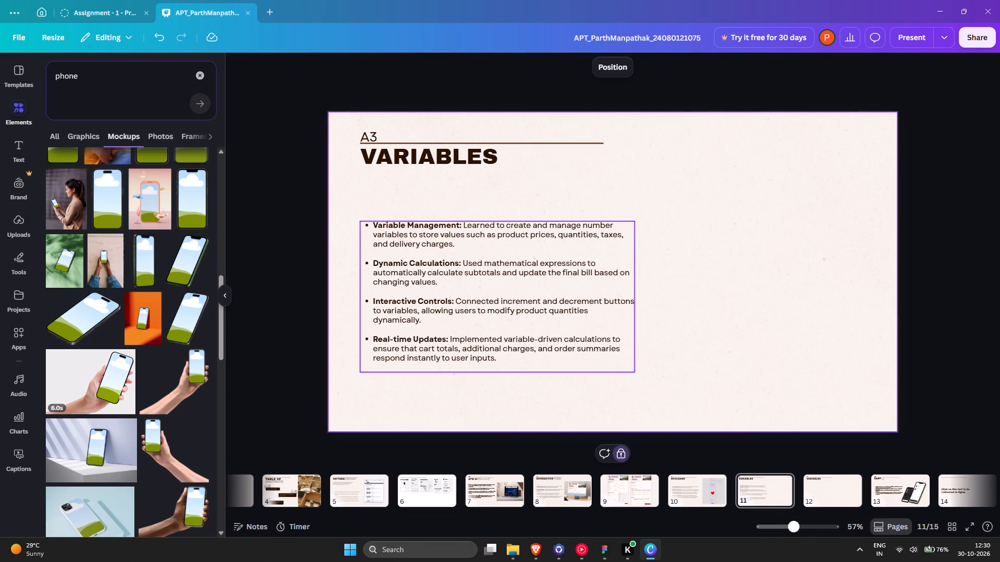
Add ",shipping fees" after "quantities" in the Variable Management bullet.
{"action": "double_click", "coordinate": [610, 233]}
{"action": "left_click_drag", "start_coordinate": [620, 233], "coordinate": [602, 236]}
{"action": "left_click", "coordinate": [589, 237]}
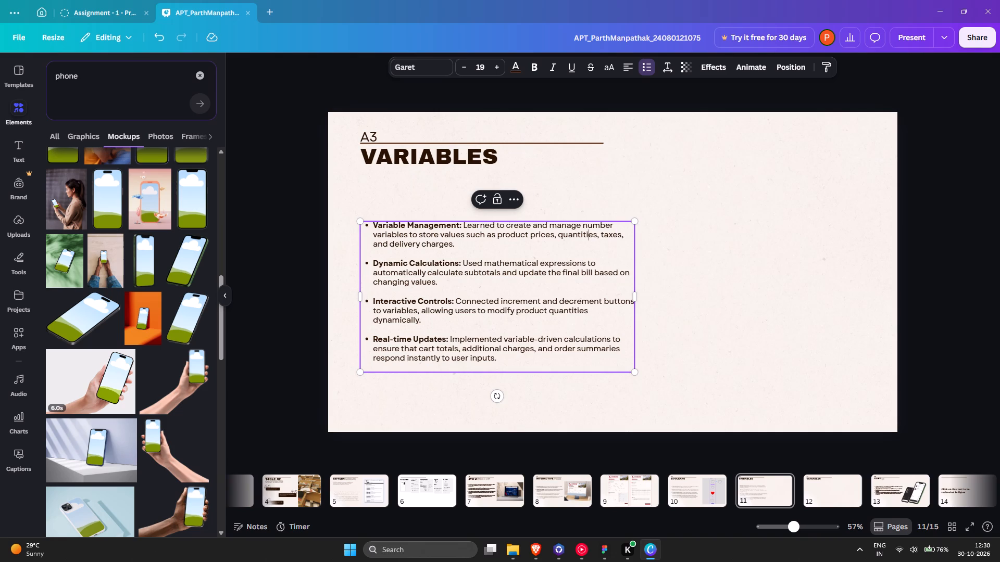
{"action": "left_click", "coordinate": [597, 237]}
{"action": "type", "text": ",shippinf"}
{"action": "key", "text": "space"}
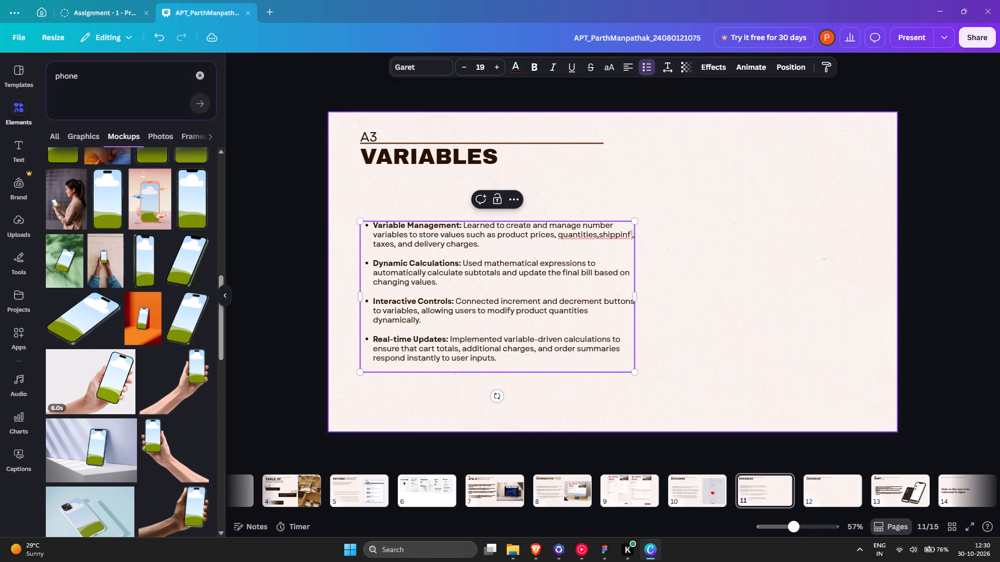
{"action": "key", "text": "BackSpace"}
{"action": "key", "text": "BackSpace"}
{"action": "type", "text": "g ff"}
{"action": "key", "text": "BackSpace"}
{"action": "type", "text": "ees"}
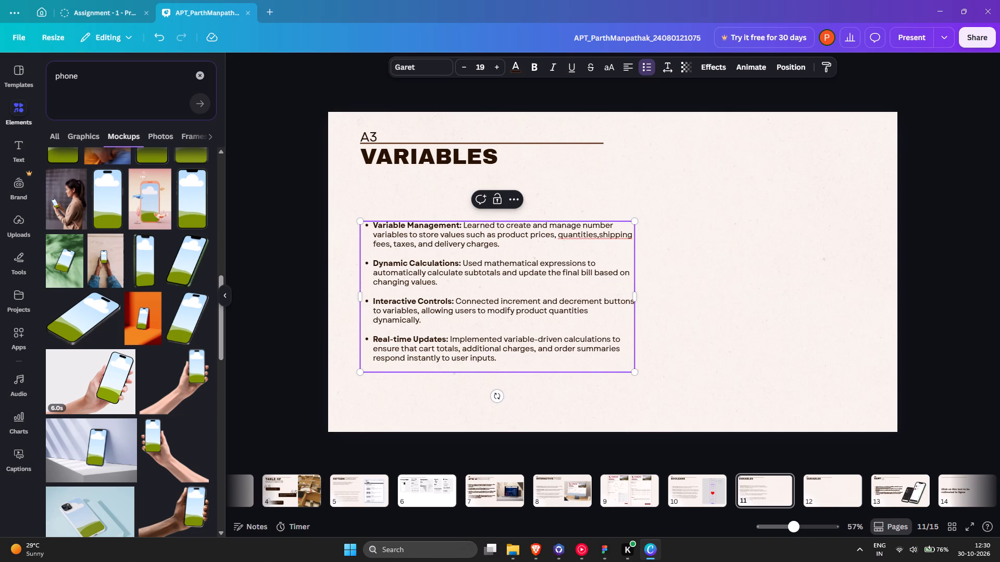
Reword the end of the Variable Management bullet to "fees and taxes.", removing the mention of delivery charges and the extra comma.
{"action": "left_click_drag", "start_coordinate": [499, 243], "coordinate": [433, 243]}
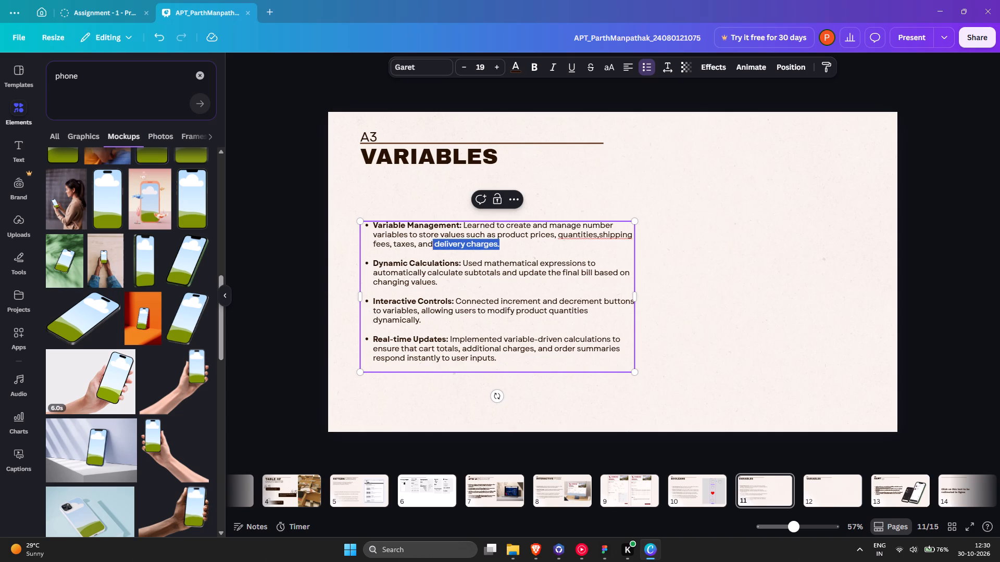
{"action": "left_click_drag", "start_coordinate": [433, 243], "coordinate": [414, 242]}
{"action": "key", "text": "period"}
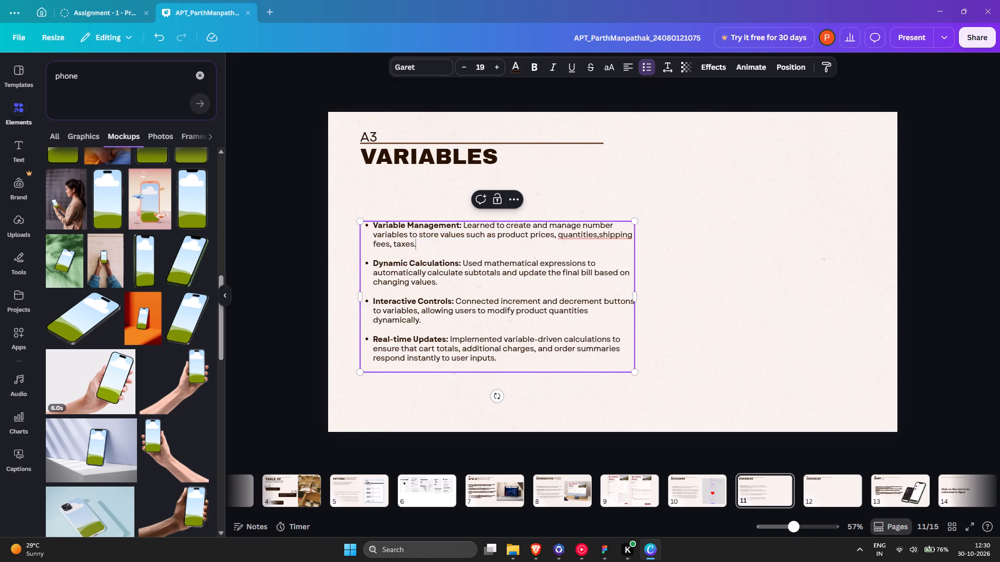
{"action": "key", "text": "ctrl+Left"}
{"action": "key", "text": "Left"}
{"action": "key", "text": "Left"}
{"action": "key", "text": "Left"}
{"action": "key", "text": "ctrl+Left"}
{"action": "type", "text": "and"}
{"action": "key", "text": "space"}
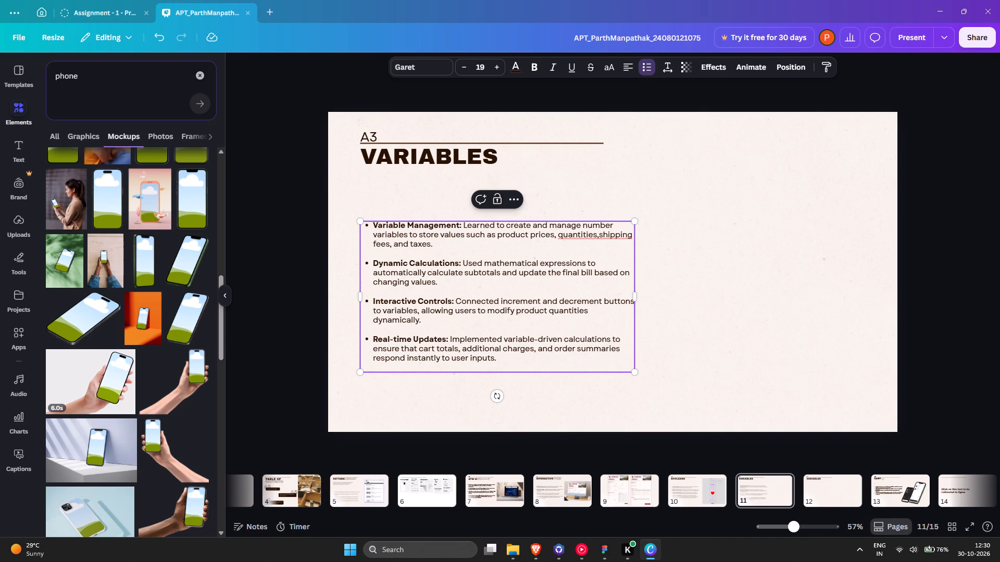
{"action": "left_click", "coordinate": [393, 250]}
{"action": "key", "text": "Up"}
{"action": "key", "text": "Right"}
{"action": "key", "text": "ctrl+Right"}
{"action": "key", "text": "Delete"}
{"action": "left_click", "coordinate": [727, 316]}
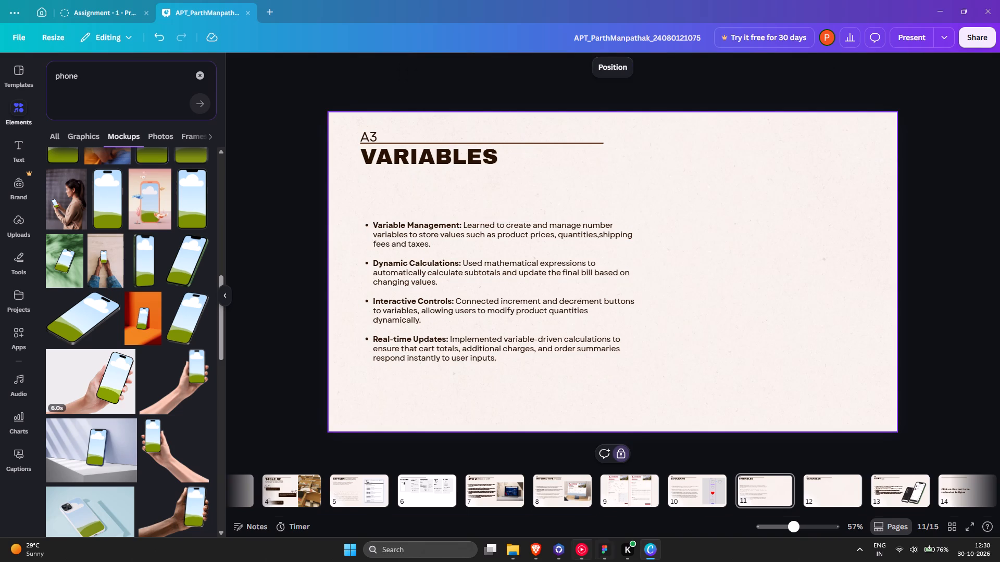
Switch to YouTube Music, start "MY EYES" by Travis Scott from Forgotten favourites, and pause it.
{"action": "left_click", "coordinate": [585, 561]}
{"action": "scroll", "coordinate": [496, 383], "scroll_direction": "down", "scroll_amount": 5}
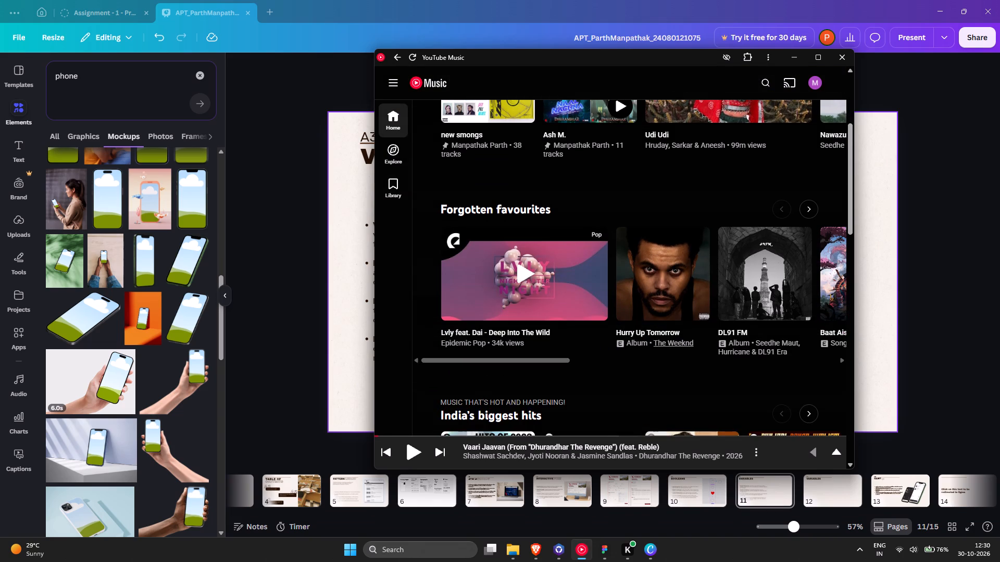
{"action": "left_click_drag", "start_coordinate": [562, 361], "coordinate": [728, 361]}
{"action": "left_click", "coordinate": [764, 270]}
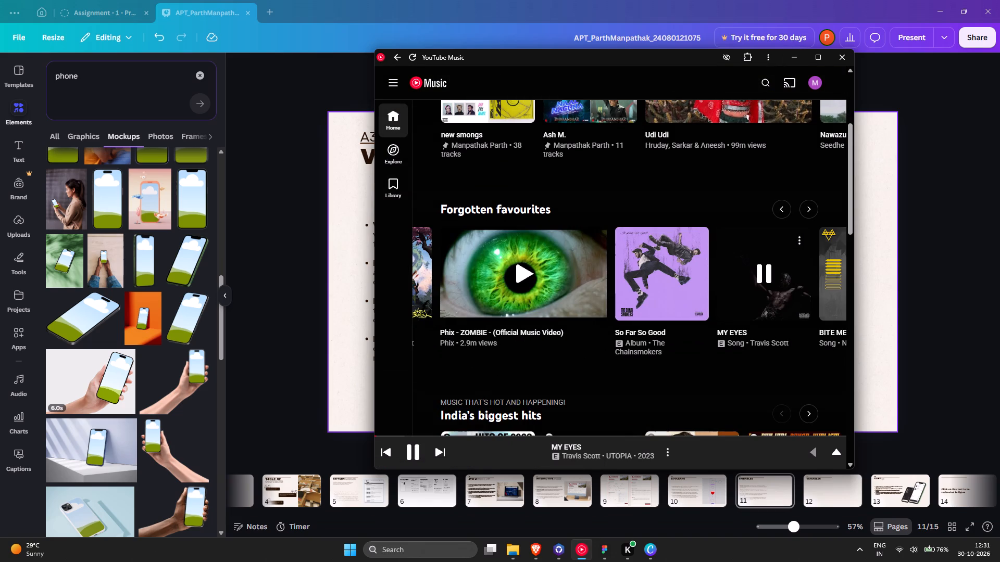
{"action": "left_click", "coordinate": [765, 276]}
Open the system's Bluetooth device list and choose Nirvana X TWS to connect.
{"action": "left_click", "coordinate": [929, 561]}
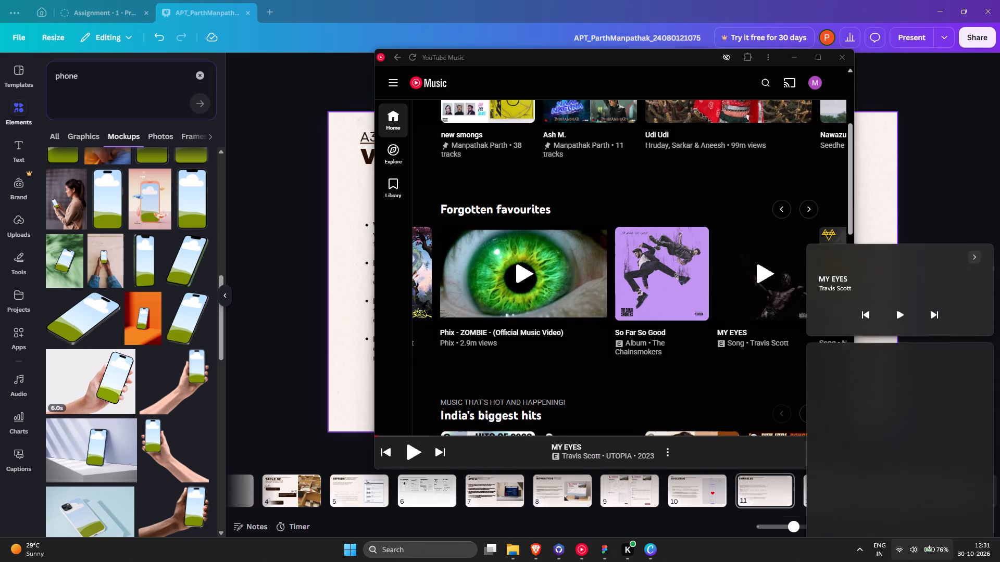
{"action": "left_click", "coordinate": [915, 360]}
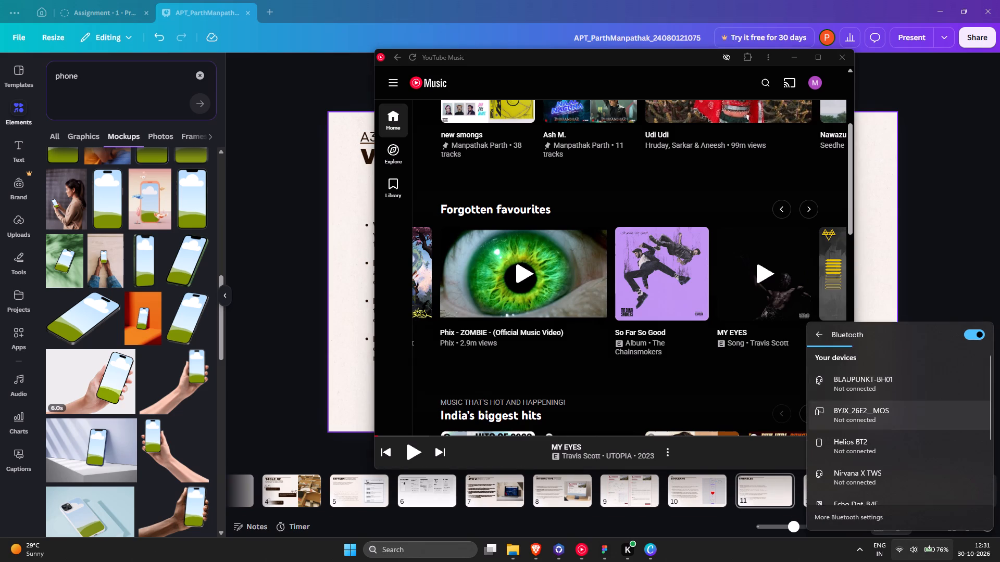
{"action": "scroll", "coordinate": [873, 463], "scroll_direction": "down", "scroll_amount": 3}
{"action": "left_click", "coordinate": [866, 455]}
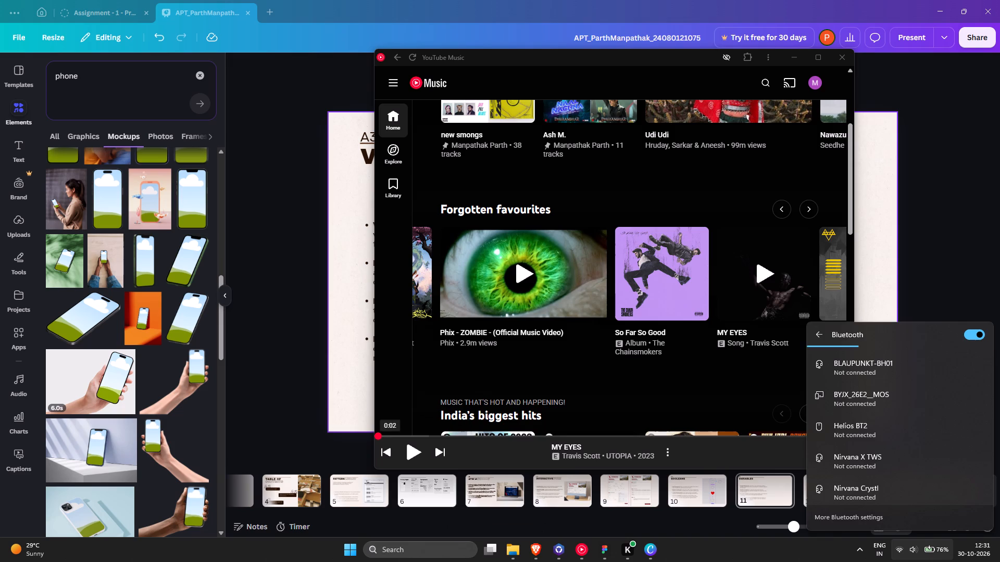
Play "MY EYES" from the beginning and minimize the YouTube Music window.
{"action": "left_click_drag", "start_coordinate": [380, 438], "coordinate": [363, 439]}
{"action": "left_click", "coordinate": [420, 454]}
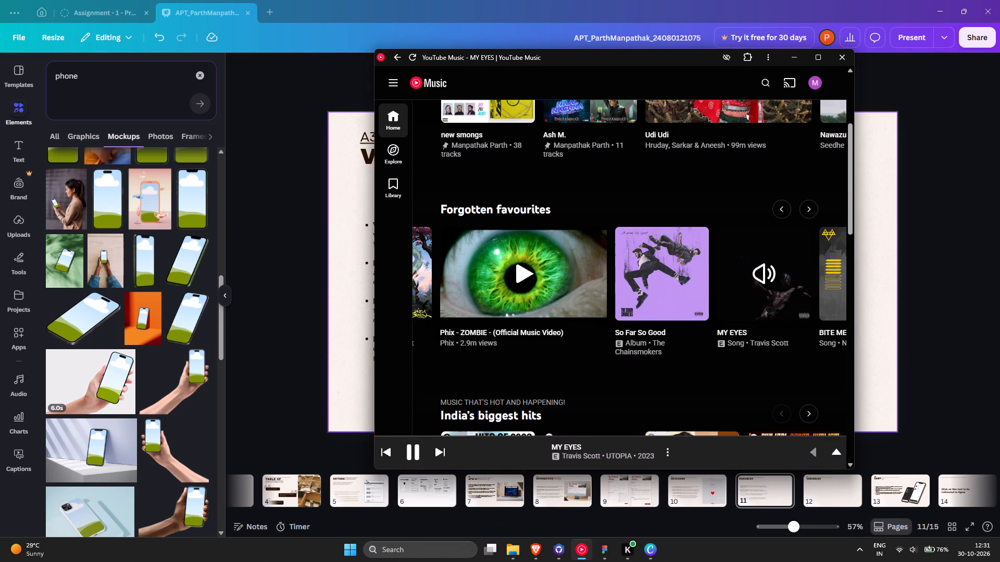
{"action": "left_click", "coordinate": [790, 55]}
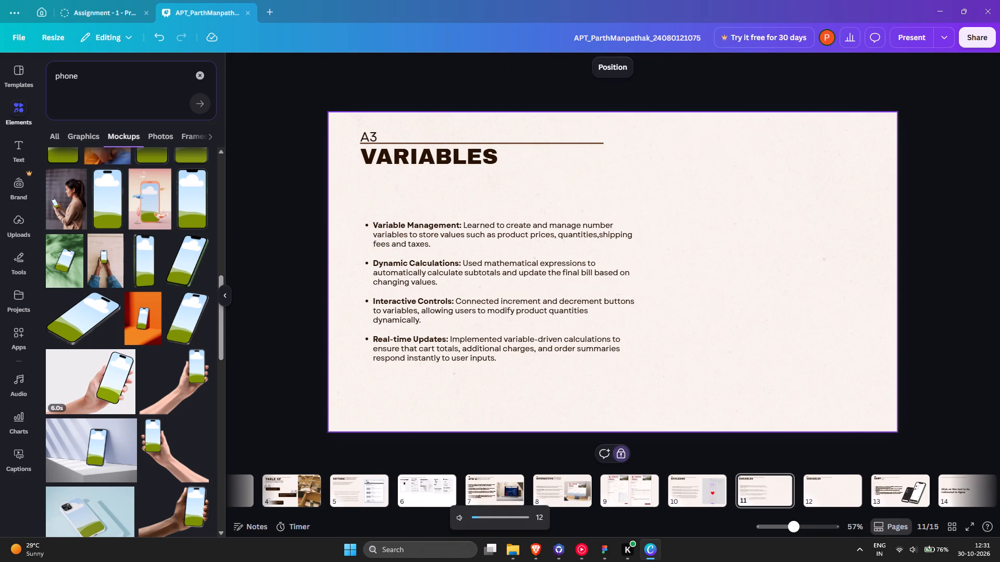
Open the second Variables page, page 12, which holds only the heading.
{"action": "left_click", "coordinate": [311, 193]}
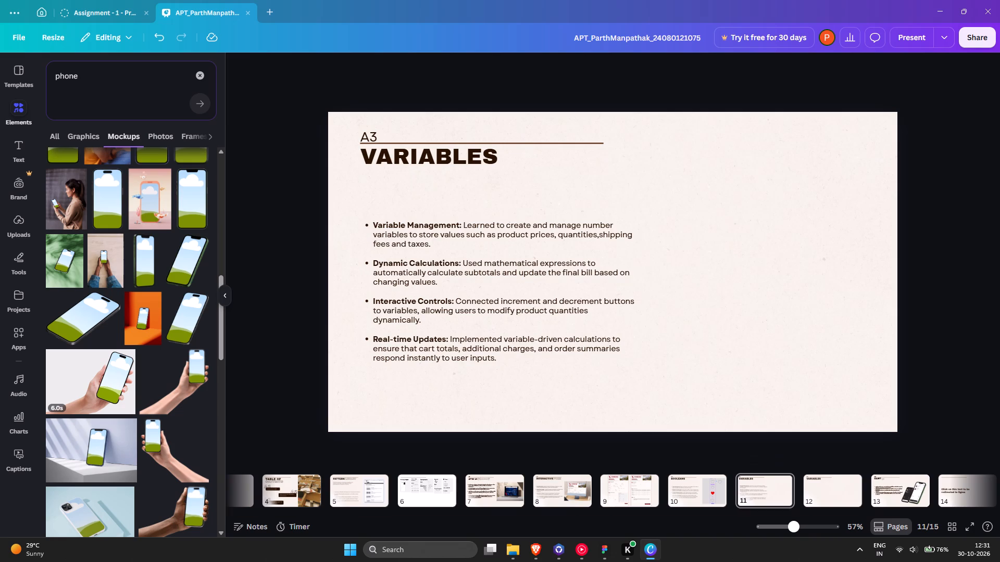
{"action": "left_click", "coordinate": [835, 489]}
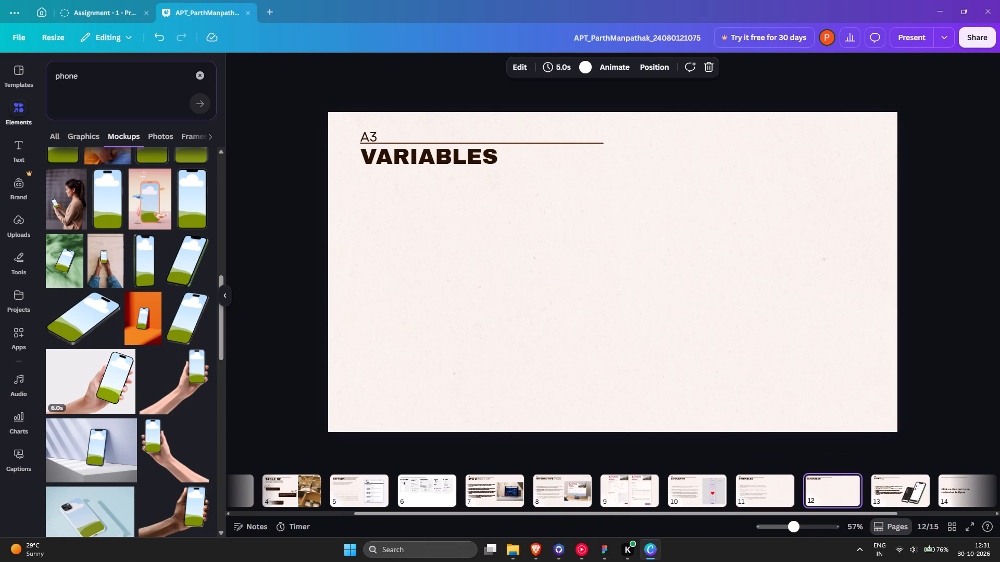
Switch to Figma and enlarge the Variables window in height and width to fit the whole Screen collection.
{"action": "left_click", "coordinate": [606, 548]}
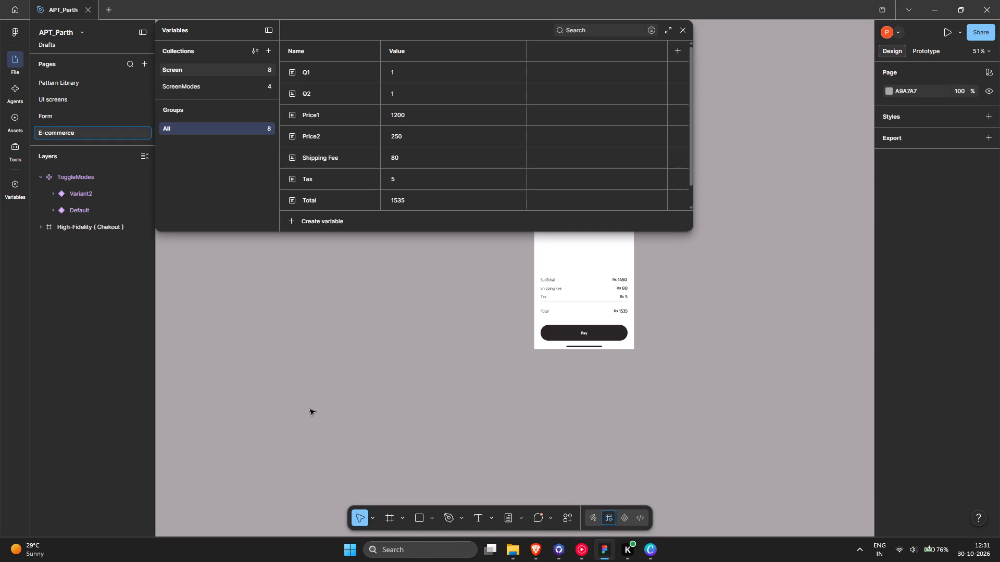
{"action": "scroll", "coordinate": [509, 166], "scroll_direction": "up", "scroll_amount": 2}
{"action": "scroll", "coordinate": [509, 166], "scroll_direction": "down", "scroll_amount": 5}
{"action": "scroll", "coordinate": [509, 166], "scroll_direction": "up", "scroll_amount": 4}
{"action": "left_click_drag", "start_coordinate": [615, 233], "coordinate": [619, 274]}
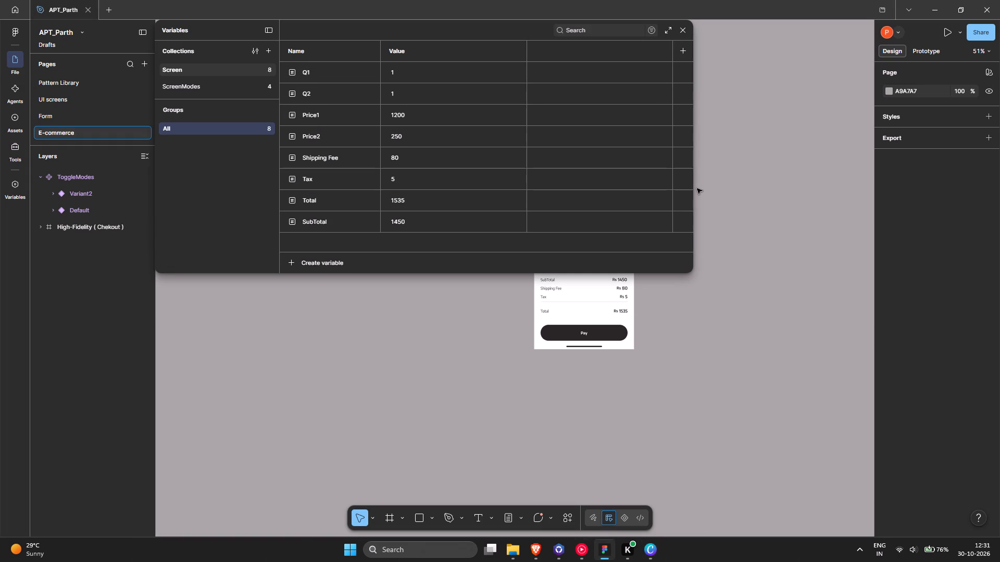
{"action": "left_click", "coordinate": [693, 189]}
{"action": "left_click_drag", "start_coordinate": [694, 189], "coordinate": [743, 195]}
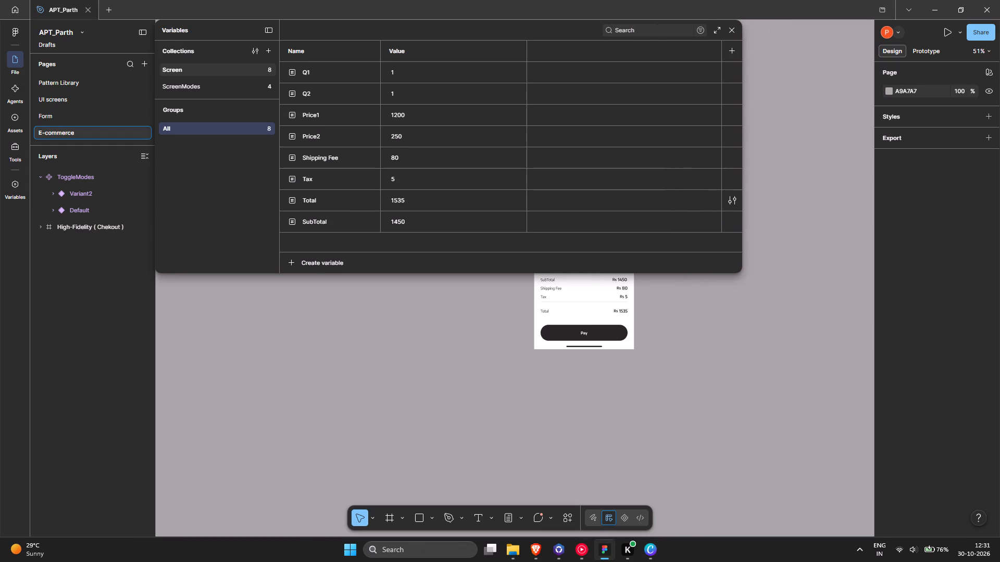
Capture a screenshot of the whole Variables window with the Screen collection and close the Snipping Tool preview.
{"action": "key", "text": "Print"}
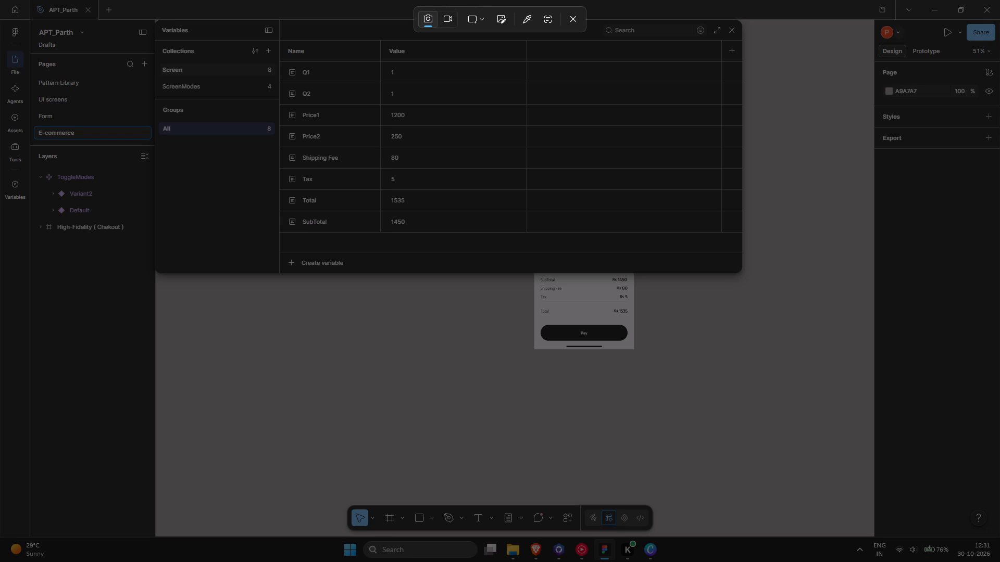
{"action": "left_click_drag", "start_coordinate": [154, 18], "coordinate": [686, 262]}
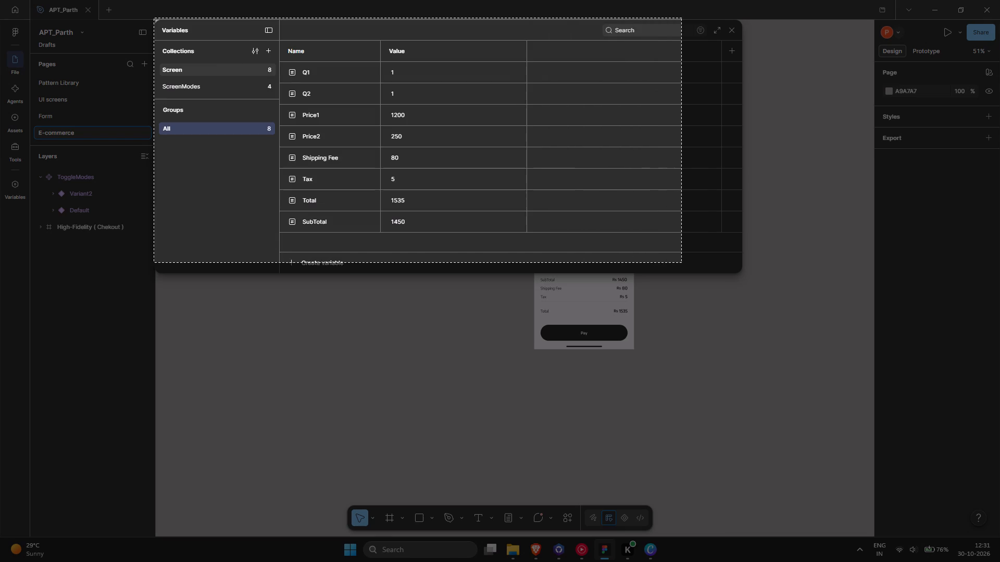
{"action": "left_click_drag", "start_coordinate": [686, 262], "coordinate": [743, 274]}
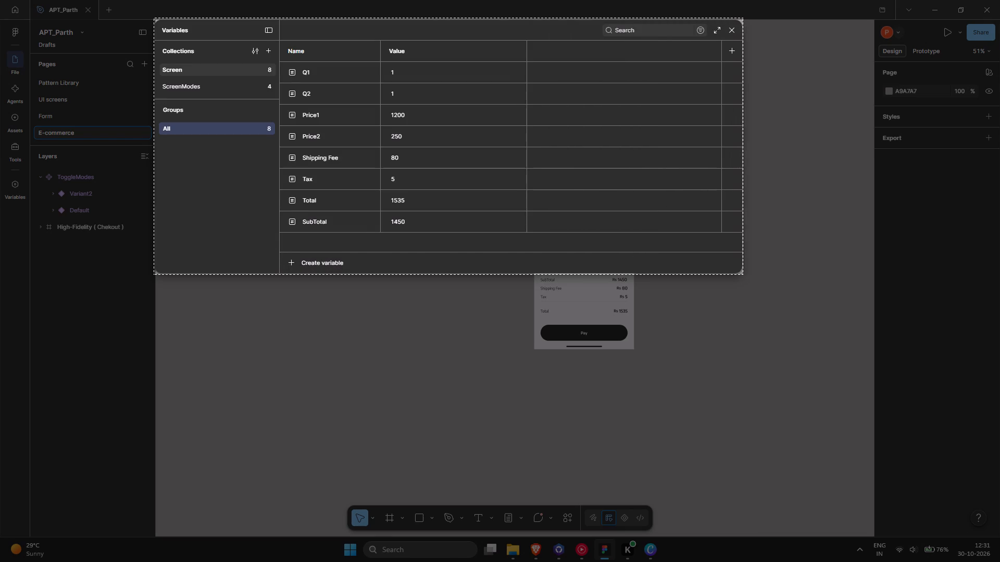
{"action": "left_click_drag", "start_coordinate": [743, 274], "coordinate": [743, 275]}
{"action": "left_click", "coordinate": [901, 418]}
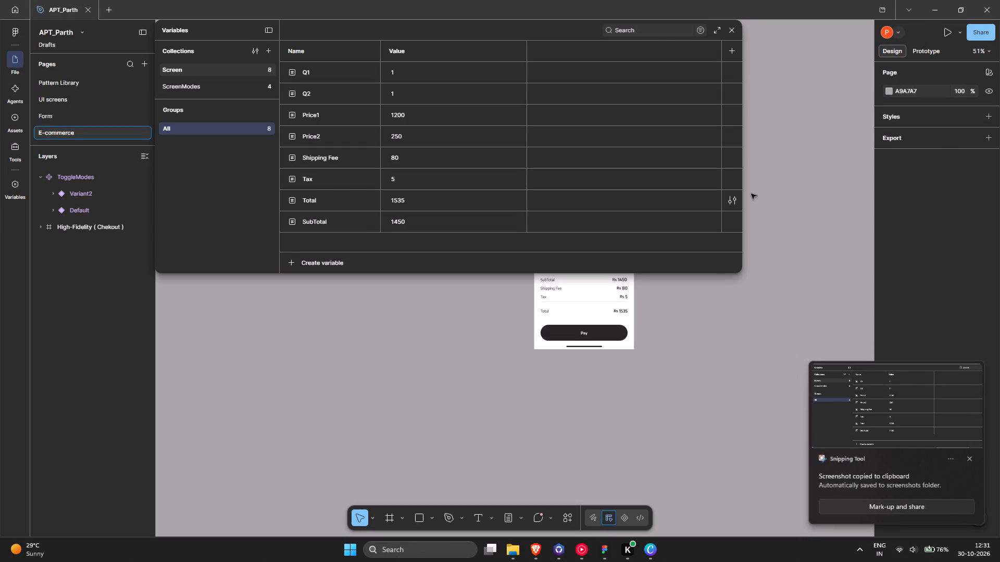
{"action": "left_click", "coordinate": [920, 244]}
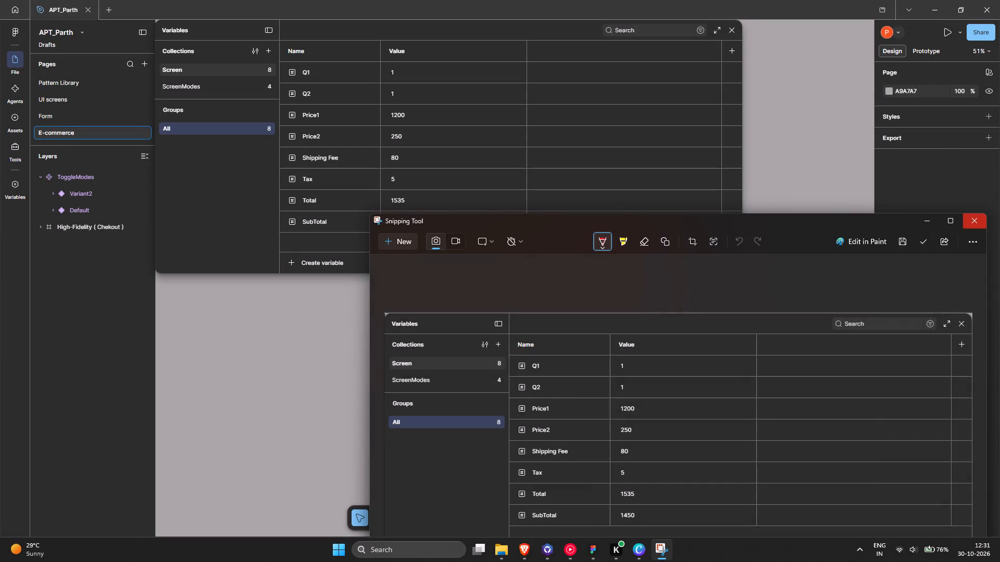
{"action": "left_click", "coordinate": [983, 222]}
Switch to Canva, paste the Screen collection screenshot on page 12, and enlarge it beneath the VARIABLES heading.
{"action": "left_click", "coordinate": [657, 550]}
{"action": "key", "text": "ctrl+v"}
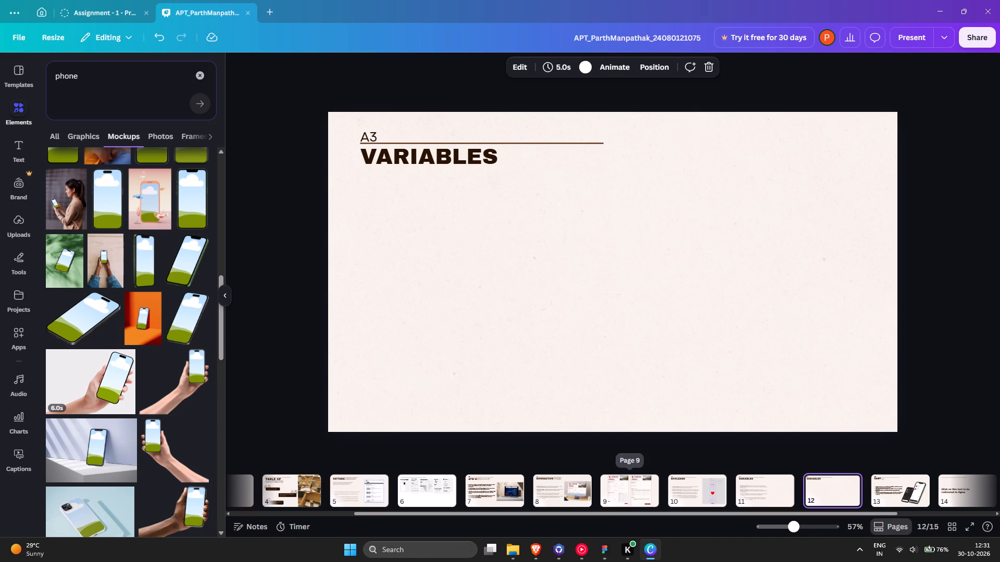
{"action": "left_click_drag", "start_coordinate": [617, 274], "coordinate": [548, 260]}
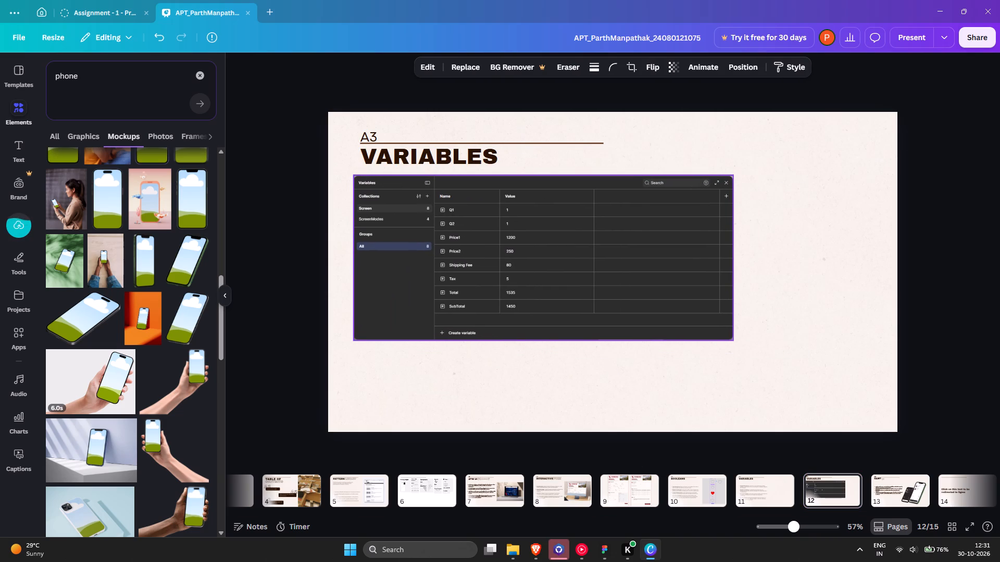
{"action": "left_click_drag", "start_coordinate": [694, 319], "coordinate": [716, 328]}
{"action": "left_click_drag", "start_coordinate": [758, 348], "coordinate": [821, 371]}
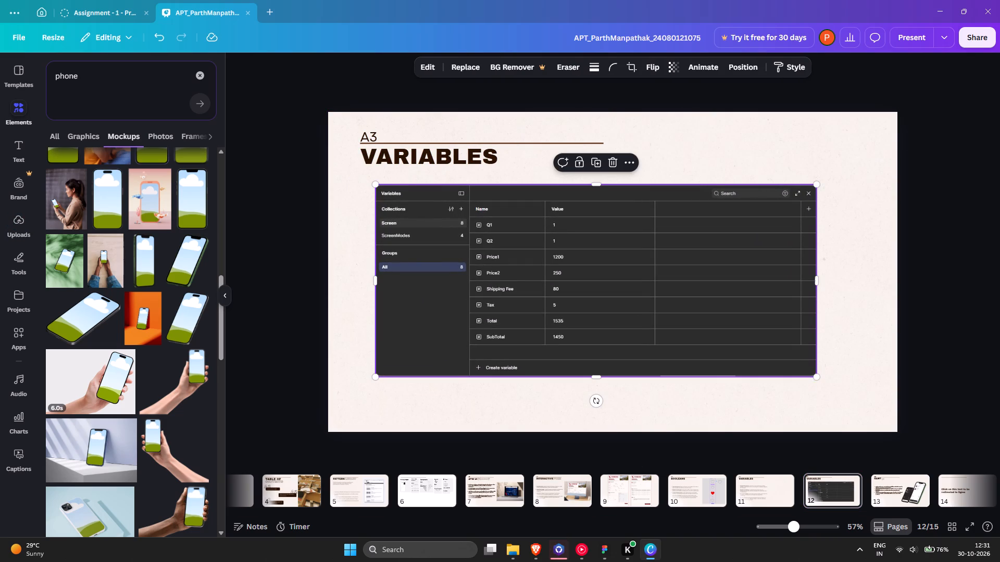
Duplicate page 12 and delete the Screen collection screenshot from the copy.
{"action": "left_click", "coordinate": [810, 492]}
{"action": "key", "text": "ctrl+d"}
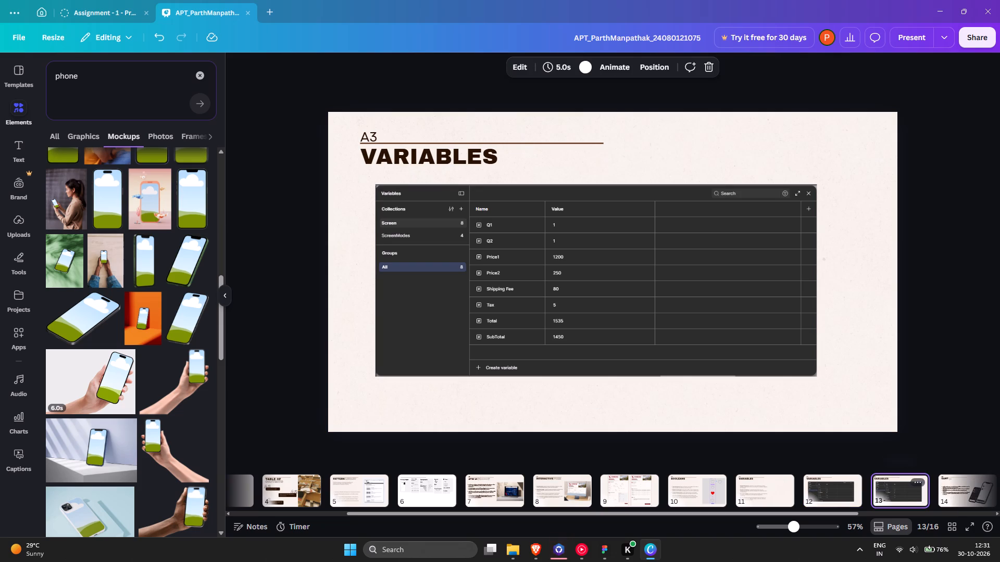
{"action": "left_click", "coordinate": [659, 317]}
{"action": "key", "text": "Delete"}
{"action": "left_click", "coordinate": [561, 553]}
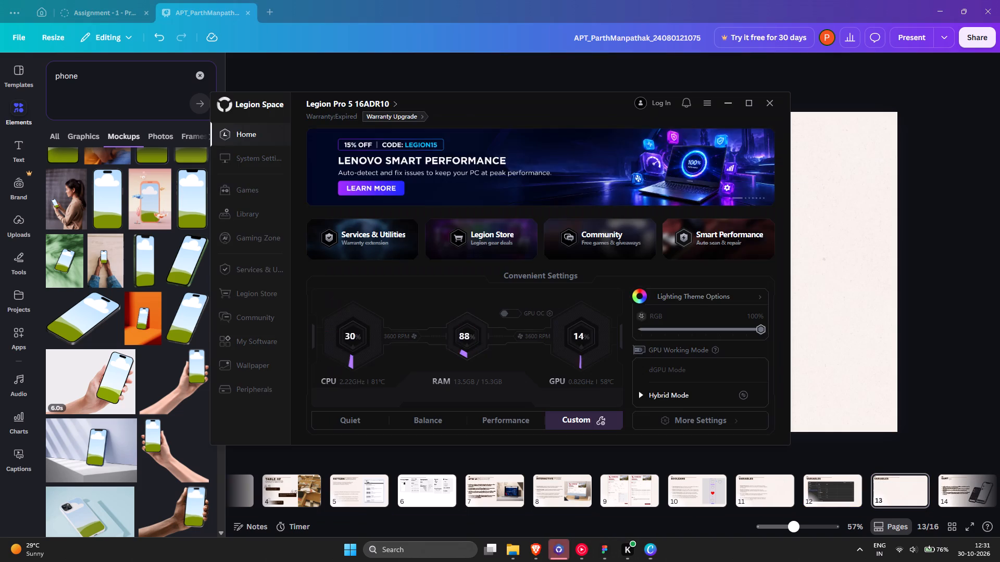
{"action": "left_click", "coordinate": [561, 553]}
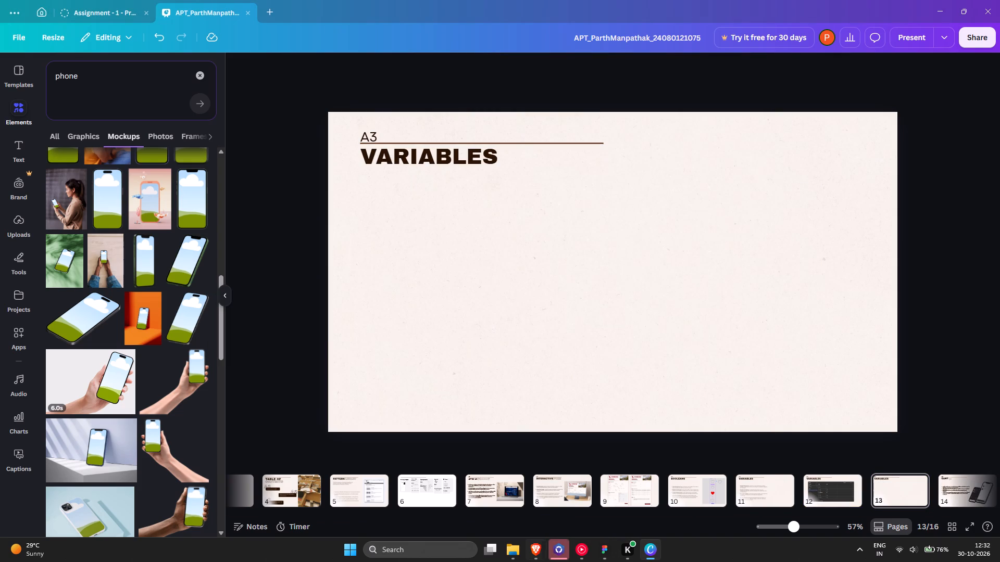
Switch to Figma, show the ScreenModes collection, capture the whole Variables window as a screenshot, and close the Snipping Tool preview.
{"action": "left_click", "coordinate": [602, 549]}
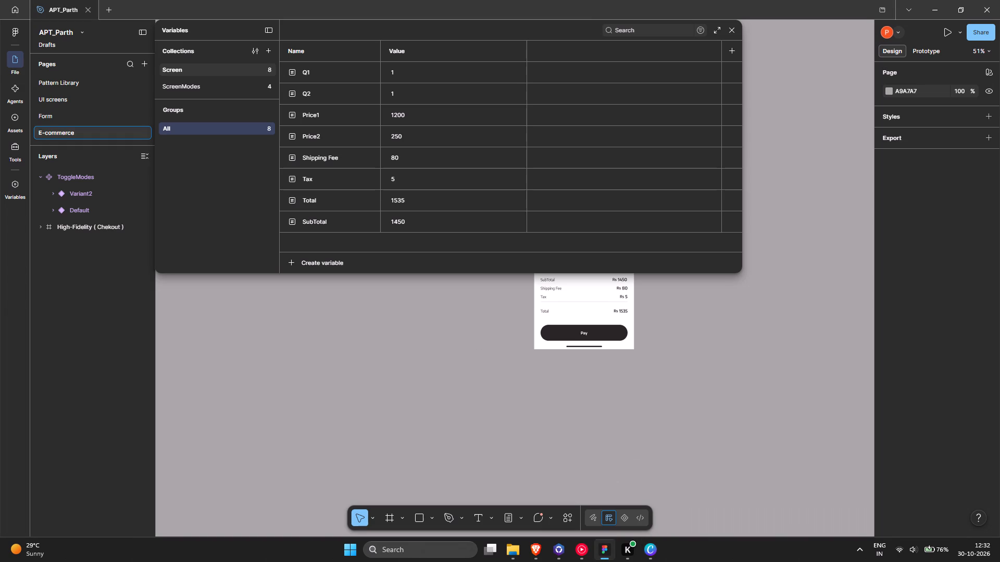
{"action": "left_click", "coordinate": [187, 86]}
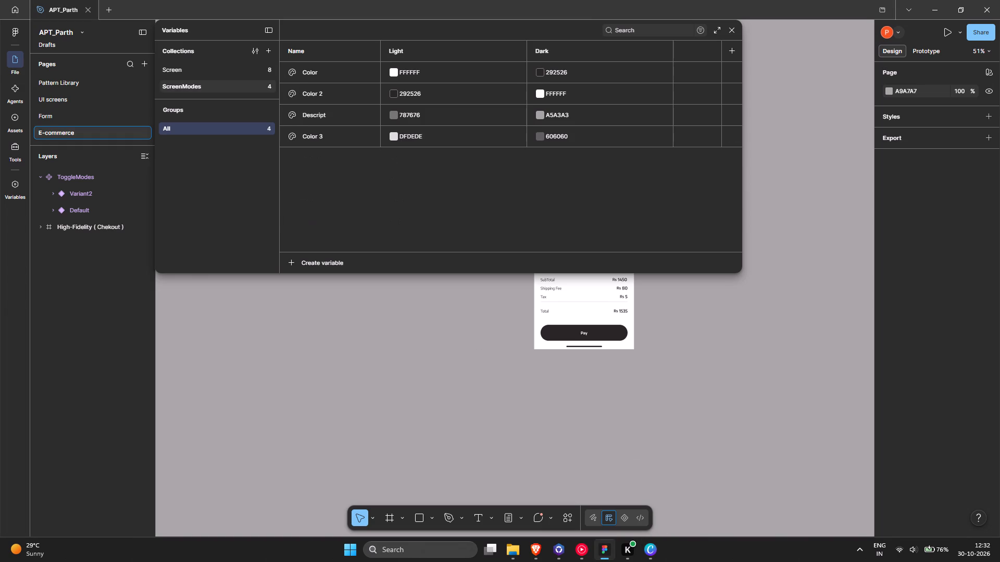
{"action": "key", "text": "Print"}
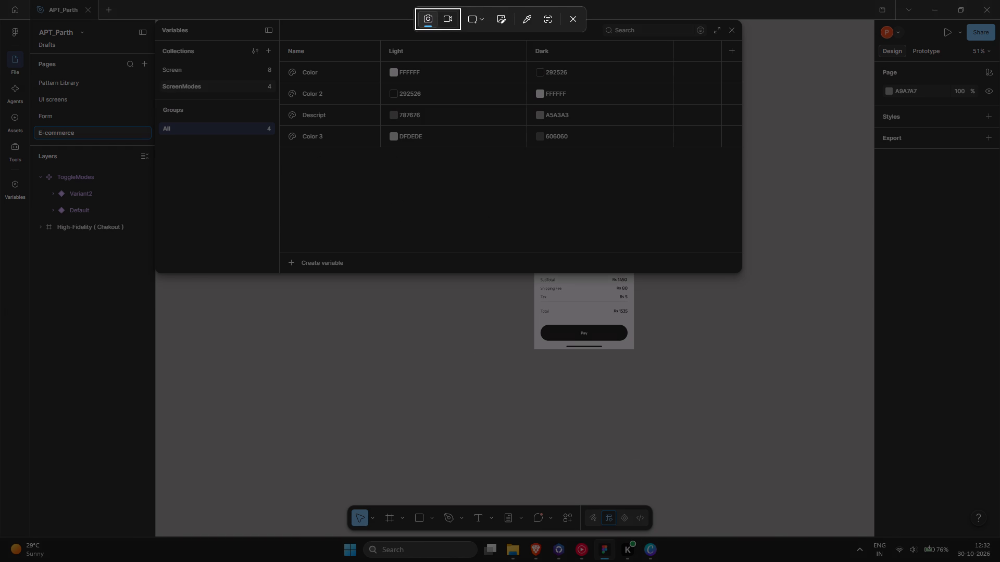
{"action": "left_click_drag", "start_coordinate": [155, 19], "coordinate": [309, 167]}
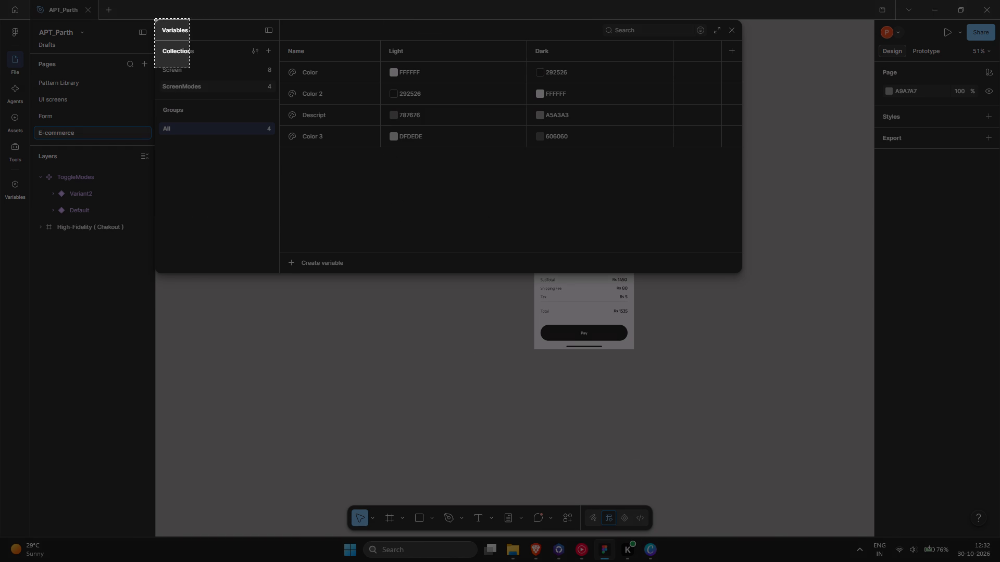
{"action": "left_click_drag", "start_coordinate": [309, 167], "coordinate": [743, 274]}
{"action": "left_click", "coordinate": [901, 392]}
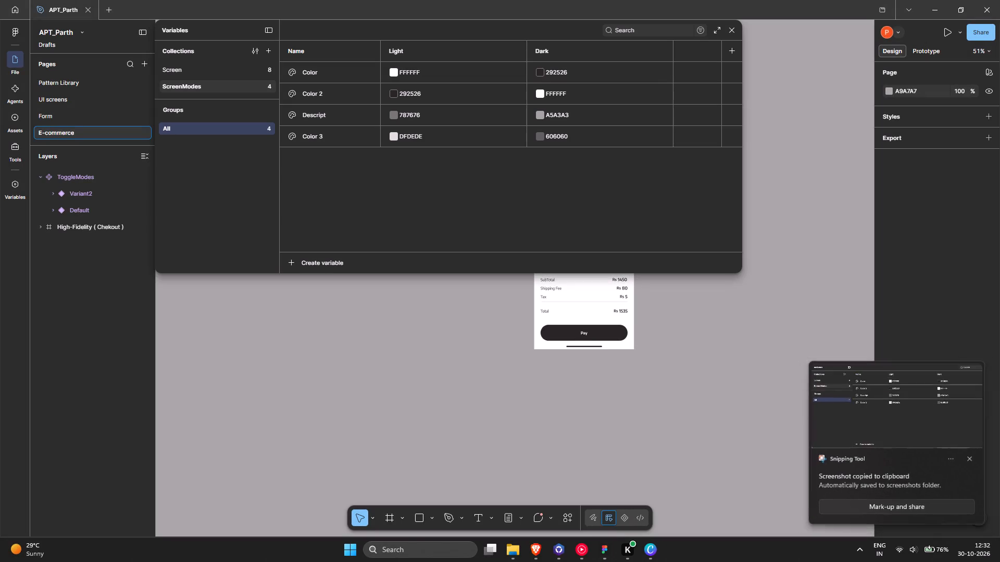
{"action": "left_click", "coordinate": [917, 242]}
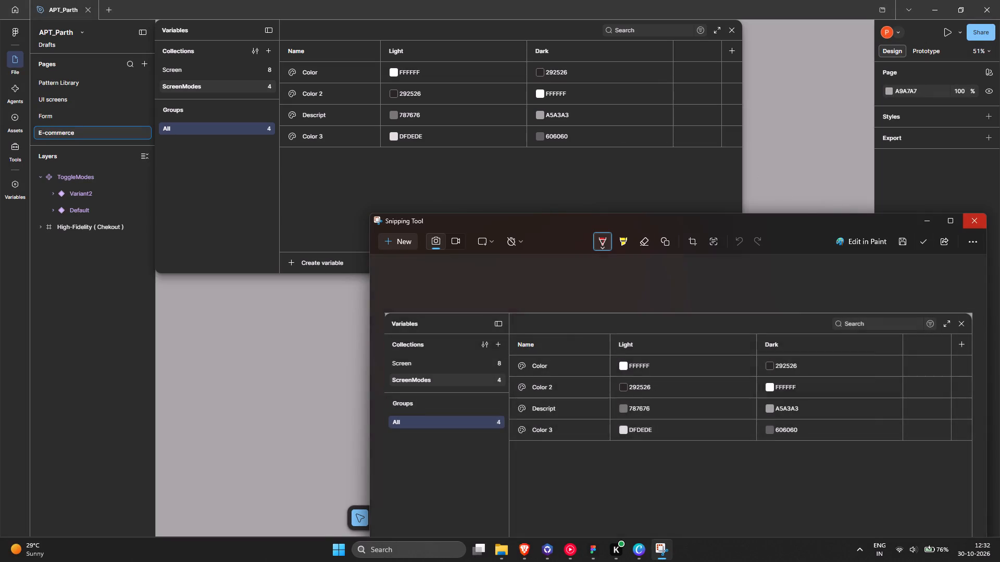
{"action": "left_click", "coordinate": [976, 223]}
Switch to Canva, paste the ScreenModes screenshot on page 13, and enlarge and position it beneath the VARIABLES heading.
{"action": "left_click", "coordinate": [659, 548]}
{"action": "key", "text": "ctrl+v"}
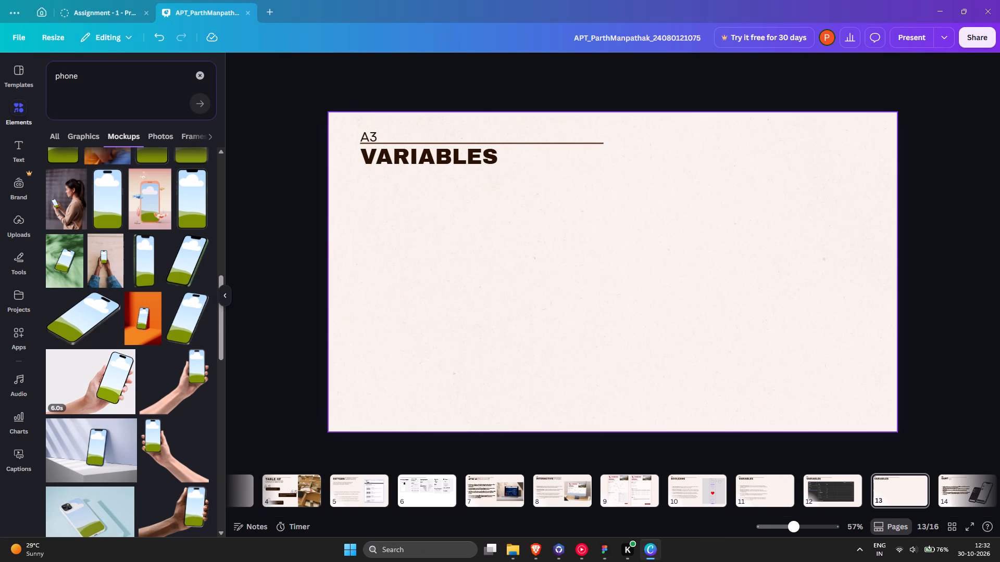
{"action": "left_click_drag", "start_coordinate": [646, 280], "coordinate": [604, 270]}
{"action": "left_click_drag", "start_coordinate": [762, 342], "coordinate": [777, 352]}
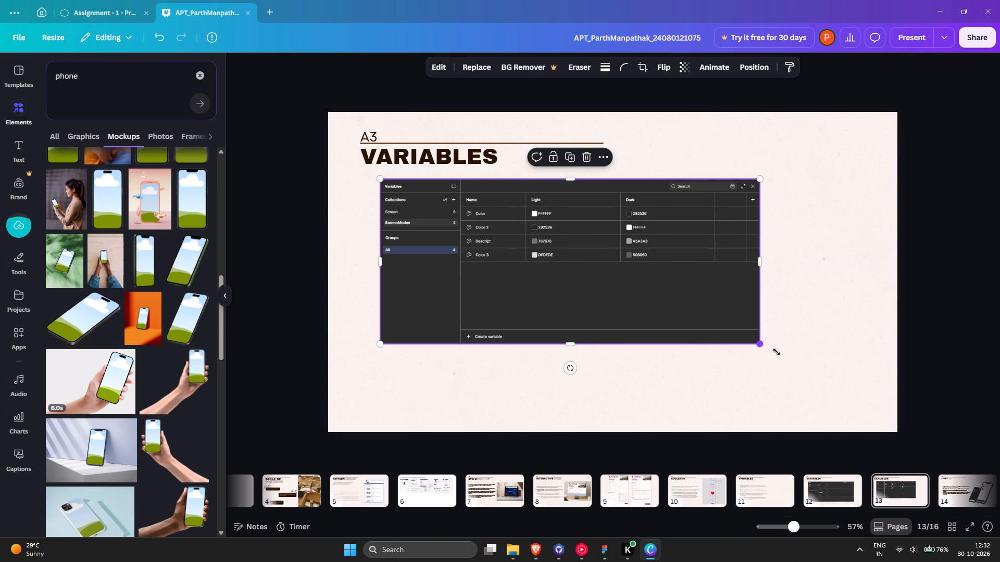
{"action": "left_click_drag", "start_coordinate": [777, 352], "coordinate": [824, 377]}
{"action": "left_click_drag", "start_coordinate": [774, 350], "coordinate": [790, 362]}
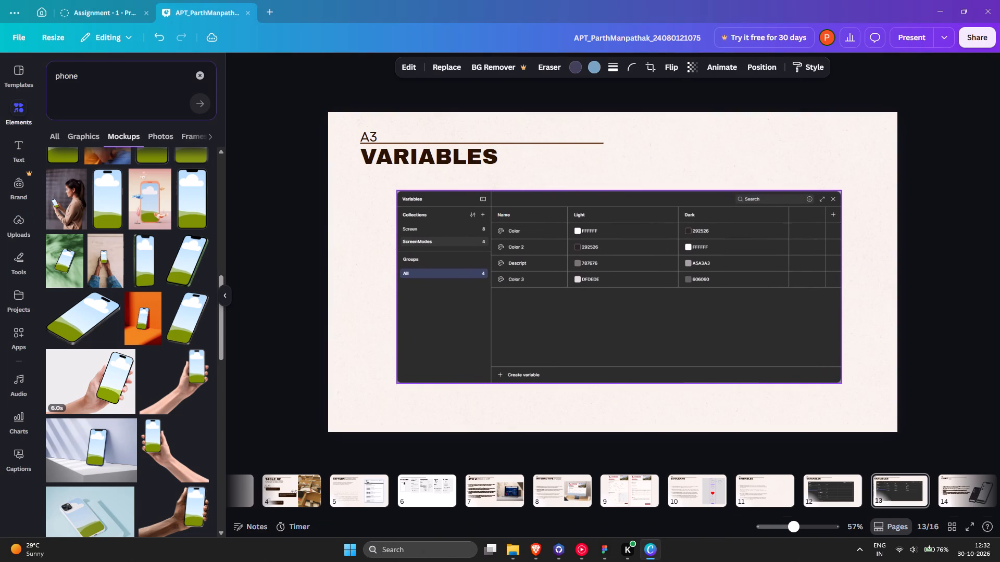
Cut the enlarged ScreenModes screenshot and undo the page 13 edits back to the Screen collection screenshot.
{"action": "key", "text": "ctrl+x"}
{"action": "key", "text": "ctrl+z"}
{"action": "key", "text": "ctrl+z"}
{"action": "key", "text": "ctrl+z"}
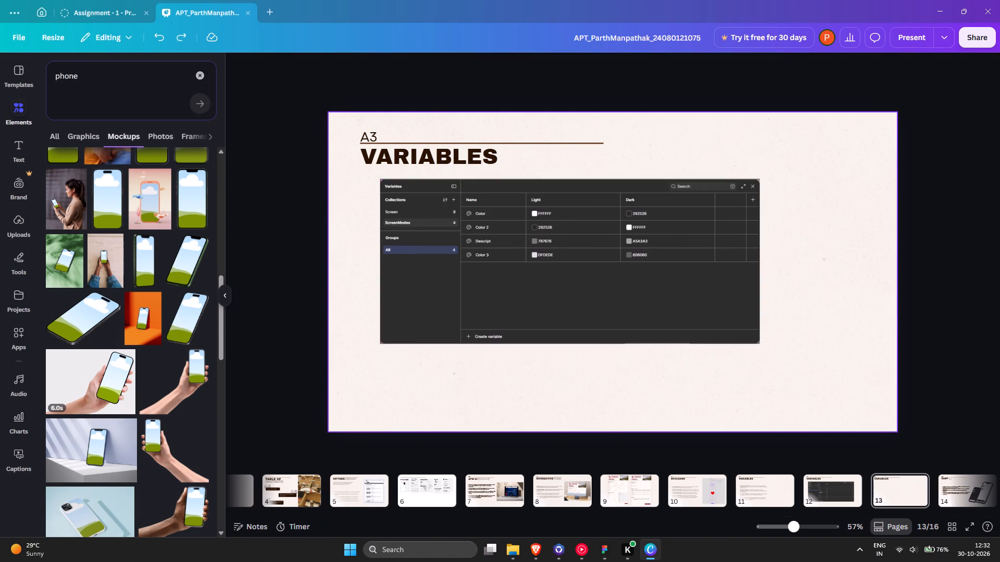
{"action": "key", "text": "ctrl+z"}
{"action": "key", "text": "ctrl+z"}
{"action": "key", "text": "ctrl+z"}
Paste the ScreenModes screenshot over the Screen collection screenshot on page 13, line it up horizontally, and delete the Screen collection one.
{"action": "left_click", "coordinate": [853, 355]}
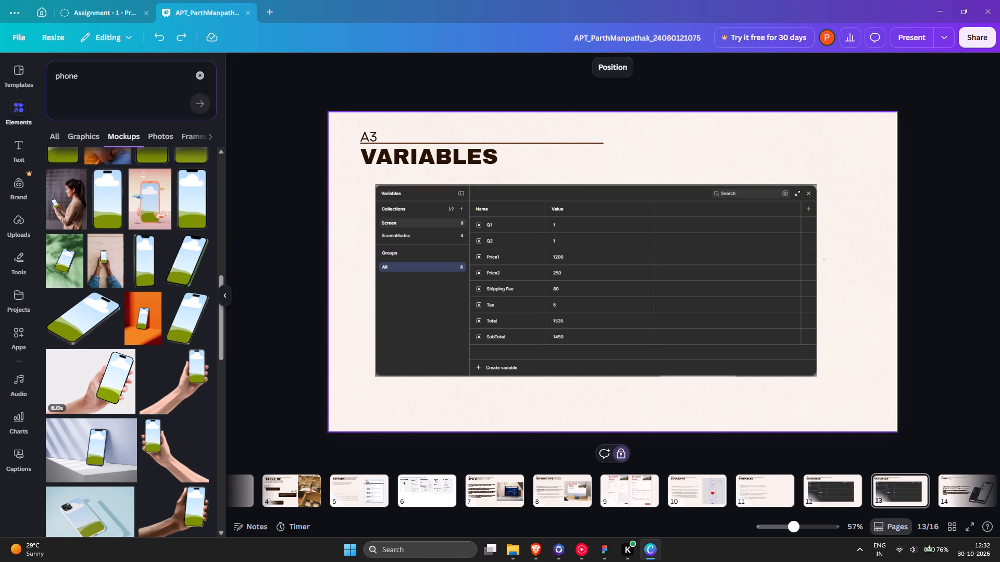
{"action": "key", "text": "ctrl+v"}
{"action": "left_click_drag", "start_coordinate": [706, 324], "coordinate": [683, 318]}
{"action": "left_click_drag", "start_coordinate": [686, 311], "coordinate": [686, 328]}
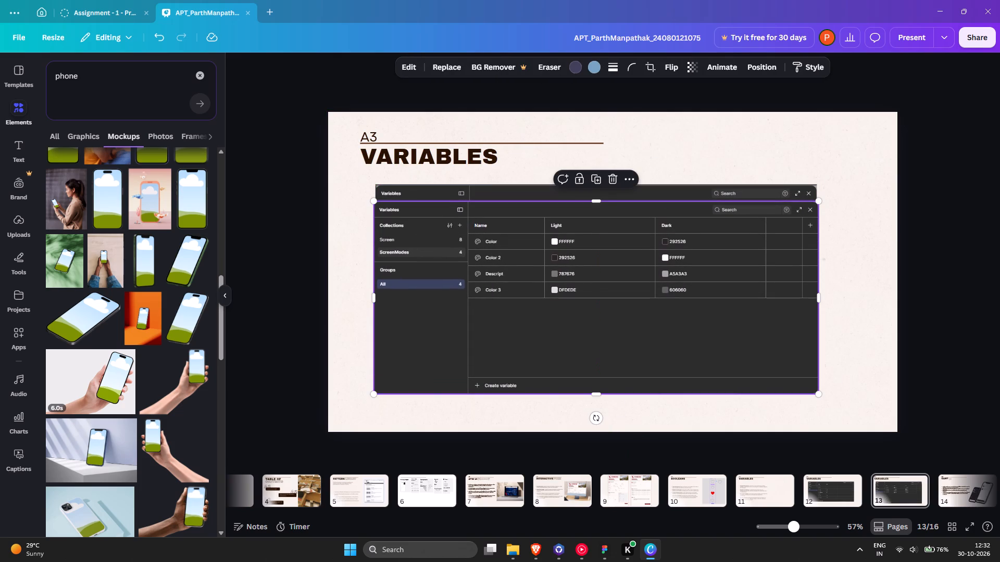
{"action": "left_click", "coordinate": [666, 187]}
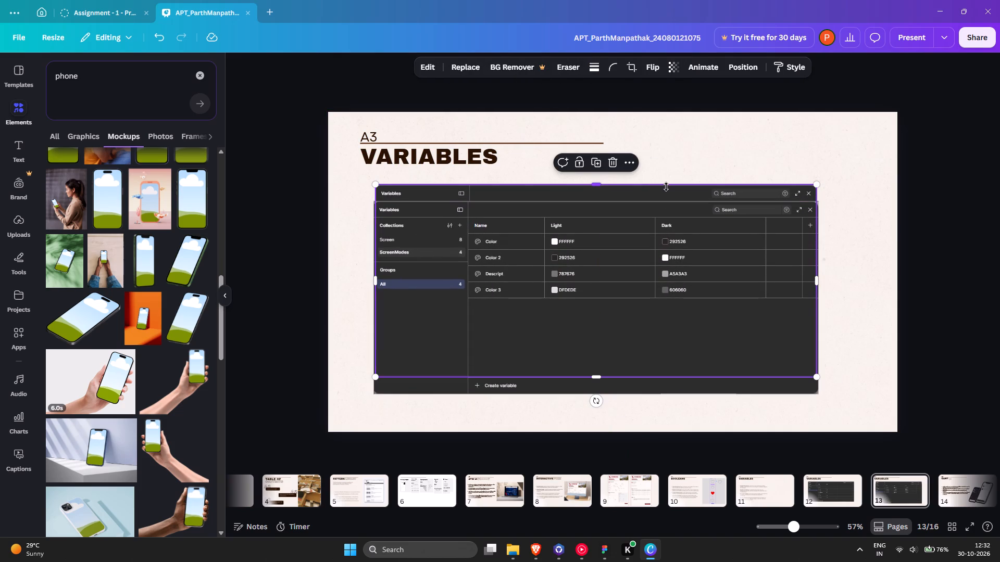
{"action": "key", "text": "Delete"}
Move the ScreenModes screenshot up to match the screenshot position on page 12, switching between pages 12 and 13 to compare.
{"action": "left_click_drag", "start_coordinate": [700, 234], "coordinate": [700, 226]}
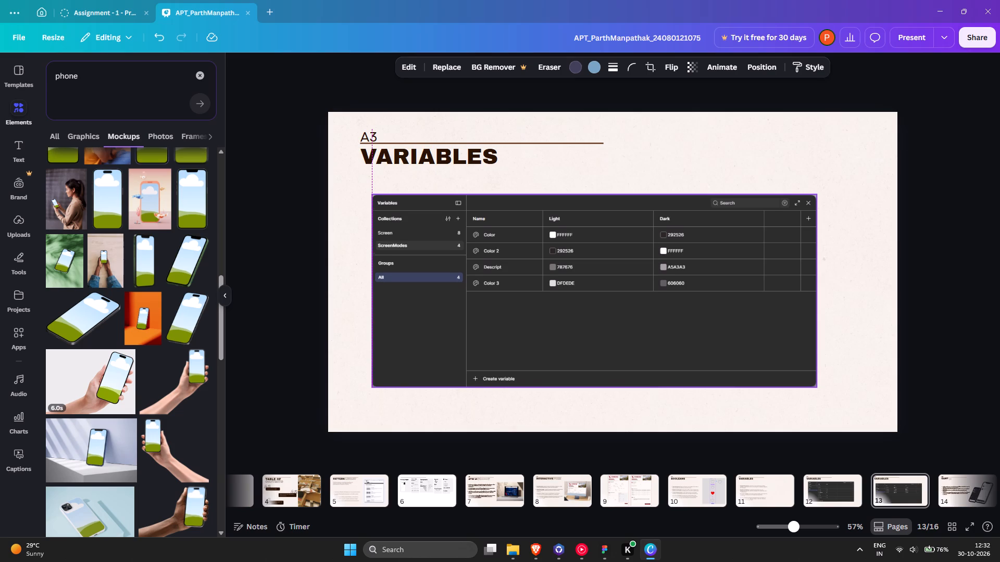
{"action": "left_click_drag", "start_coordinate": [700, 226], "coordinate": [701, 216]}
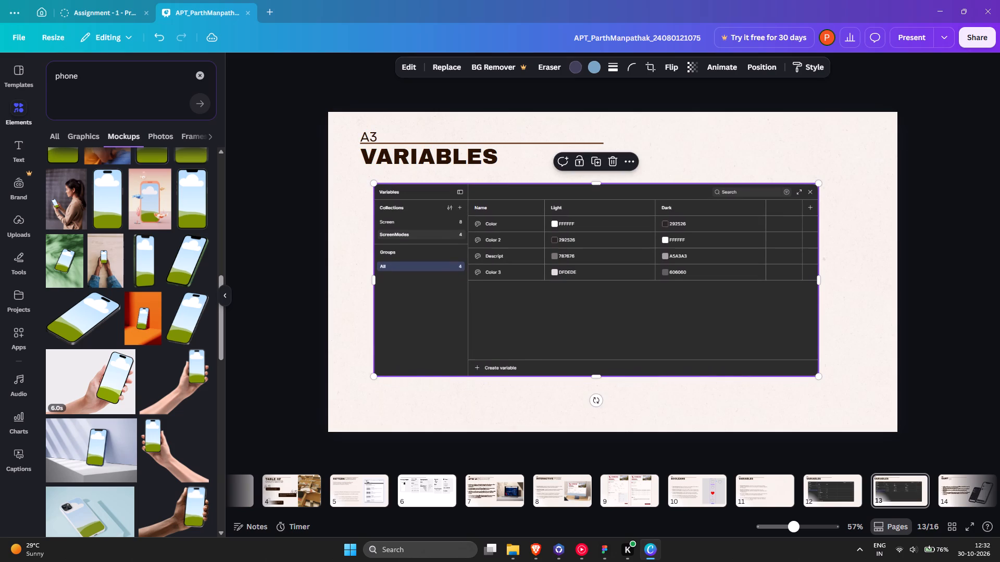
{"action": "left_click", "coordinate": [701, 218], "text": "shift"}
{"action": "left_click", "coordinate": [834, 496]}
{"action": "left_click", "coordinate": [889, 492]}
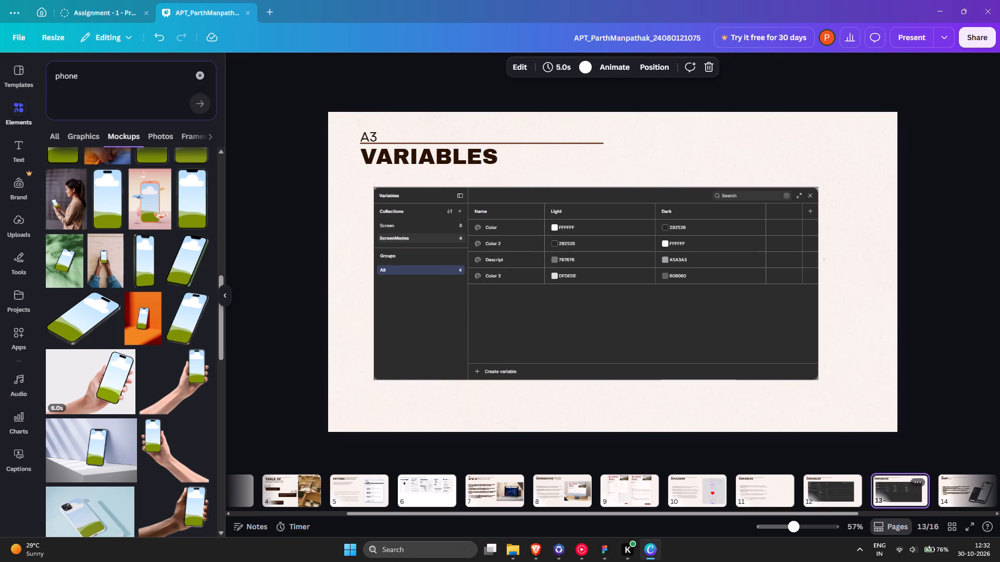
{"action": "left_click", "coordinate": [836, 490]}
{"action": "left_click", "coordinate": [891, 490]}
{"action": "left_click", "coordinate": [751, 307], "text": "shift"}
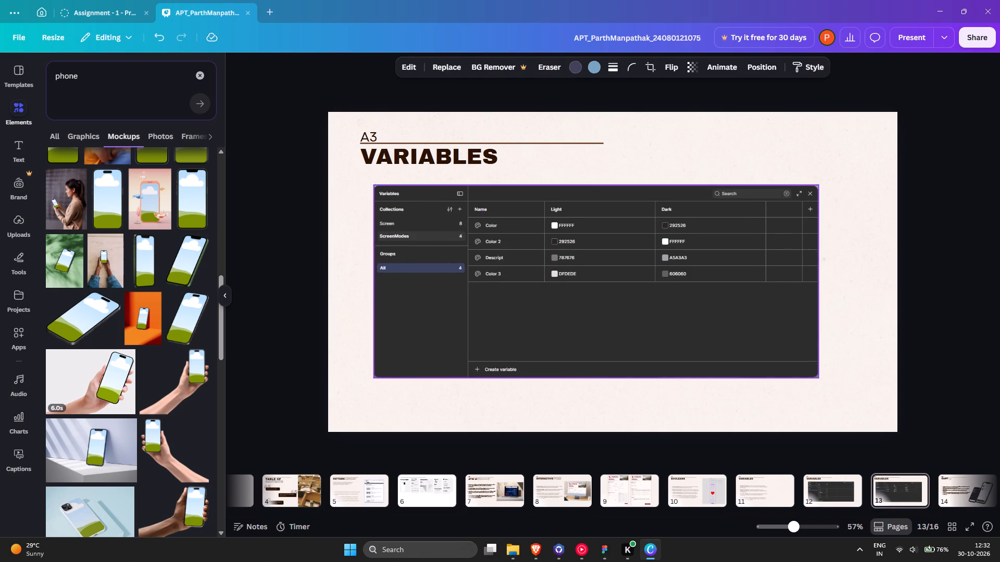
{"action": "left_click", "coordinate": [839, 487]}
{"action": "left_click", "coordinate": [914, 487]}
{"action": "left_click", "coordinate": [844, 484]}
{"action": "left_click", "coordinate": [908, 484]}
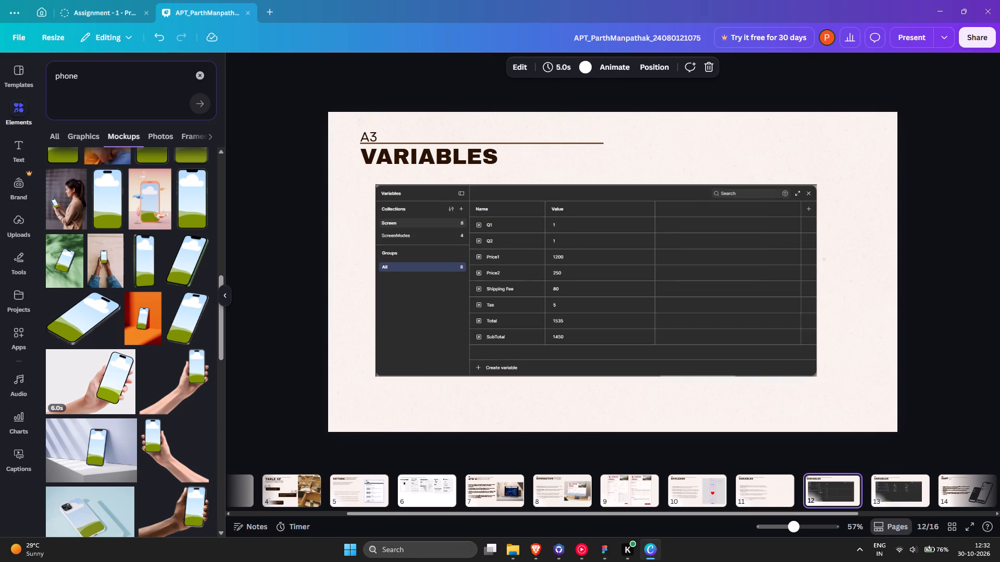
Slightly enlarge the Screen collection screenshot on page 12 and shift it left, switching to page 13 to match its screenshot's size and position.
{"action": "left_click", "coordinate": [840, 487]}
{"action": "left_click", "coordinate": [873, 490]}
{"action": "left_click", "coordinate": [839, 493]}
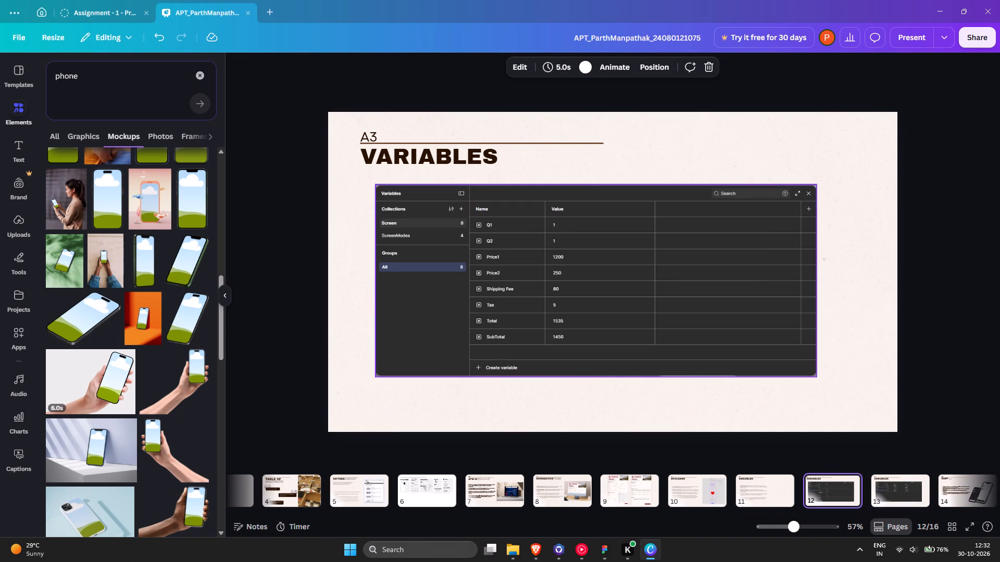
{"action": "left_click", "coordinate": [785, 355]}
{"action": "left_click", "coordinate": [815, 374], "text": "shift"}
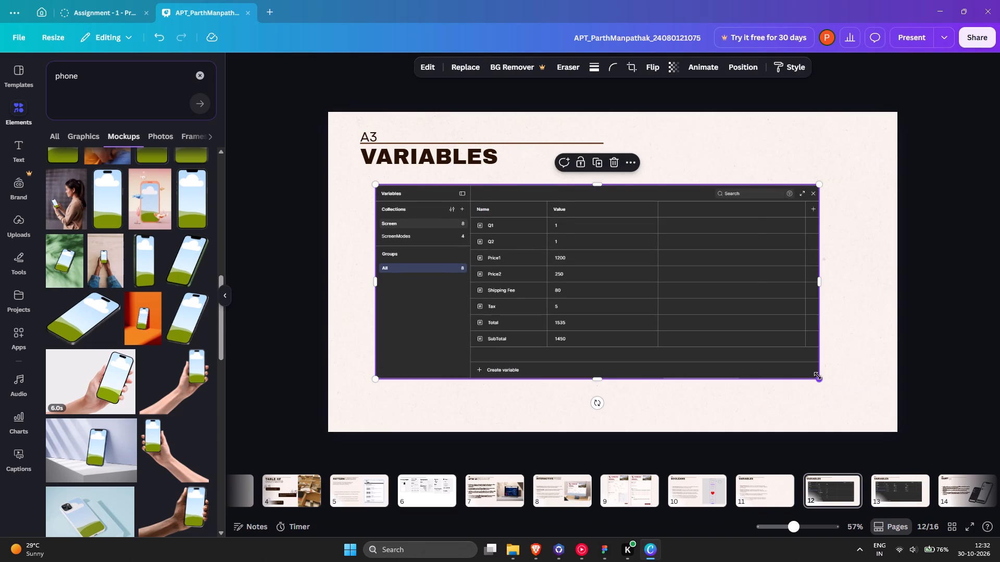
{"action": "left_click", "coordinate": [908, 495]}
{"action": "left_click", "coordinate": [846, 492]}
{"action": "left_click", "coordinate": [883, 493]}
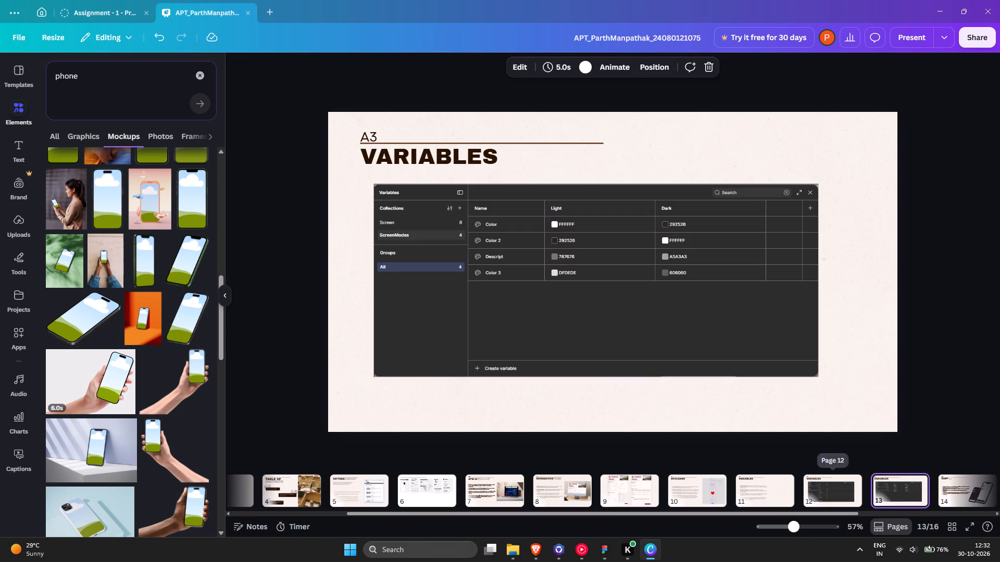
{"action": "left_click", "coordinate": [835, 487]}
{"action": "left_click", "coordinate": [889, 488]}
{"action": "left_click", "coordinate": [839, 486]}
{"action": "left_click_drag", "start_coordinate": [736, 310], "coordinate": [731, 310]}
{"action": "left_click", "coordinate": [899, 488]}
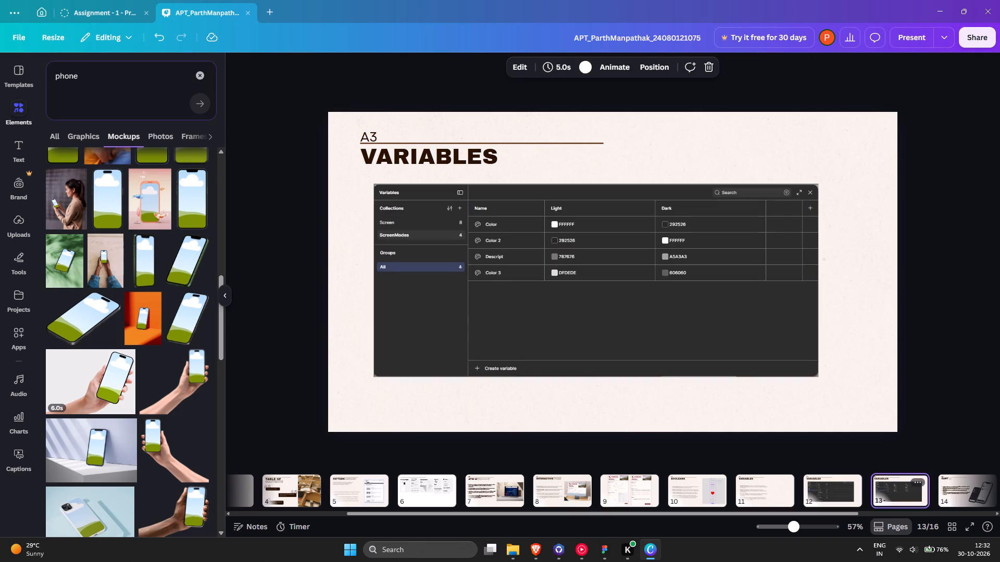
{"action": "left_click", "coordinate": [849, 488]}
{"action": "left_click", "coordinate": [854, 436]}
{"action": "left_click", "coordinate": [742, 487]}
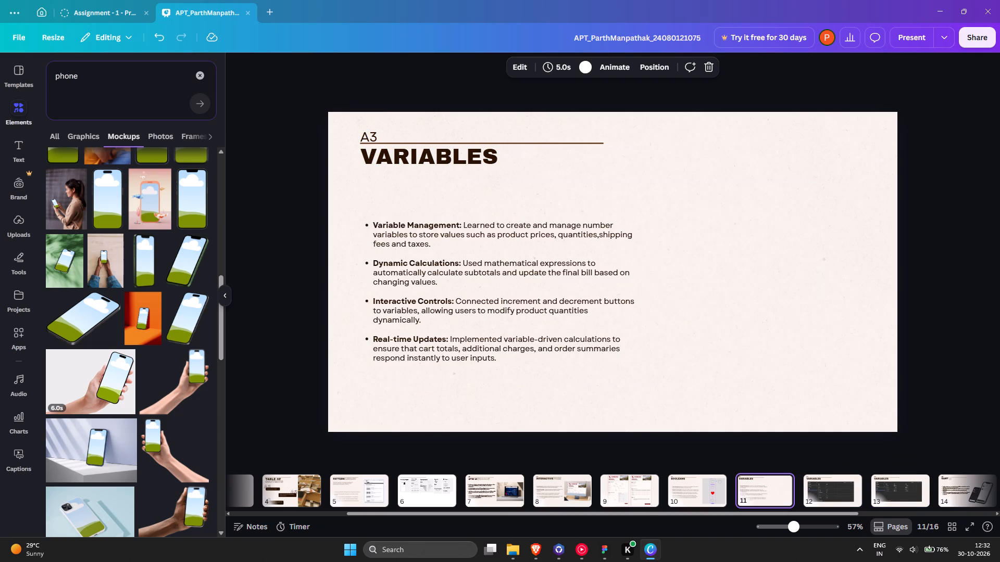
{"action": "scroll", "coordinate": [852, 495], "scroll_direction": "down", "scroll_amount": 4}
Switch to YouTube Music and look over the saved playlists.
{"action": "left_click", "coordinate": [582, 549]}
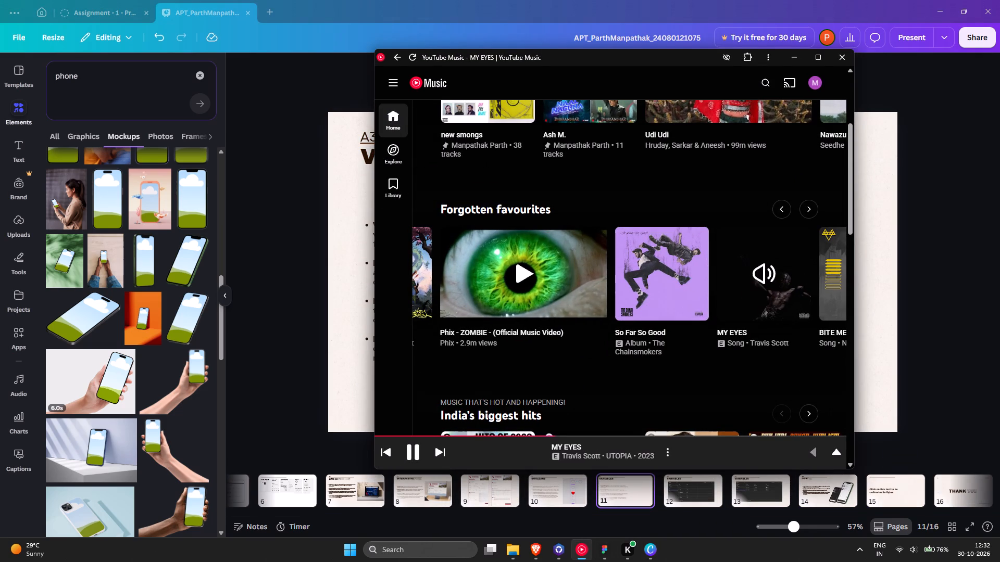
{"action": "left_click", "coordinate": [395, 84]}
{"action": "scroll", "coordinate": [391, 240], "scroll_direction": "down", "scroll_amount": 2}
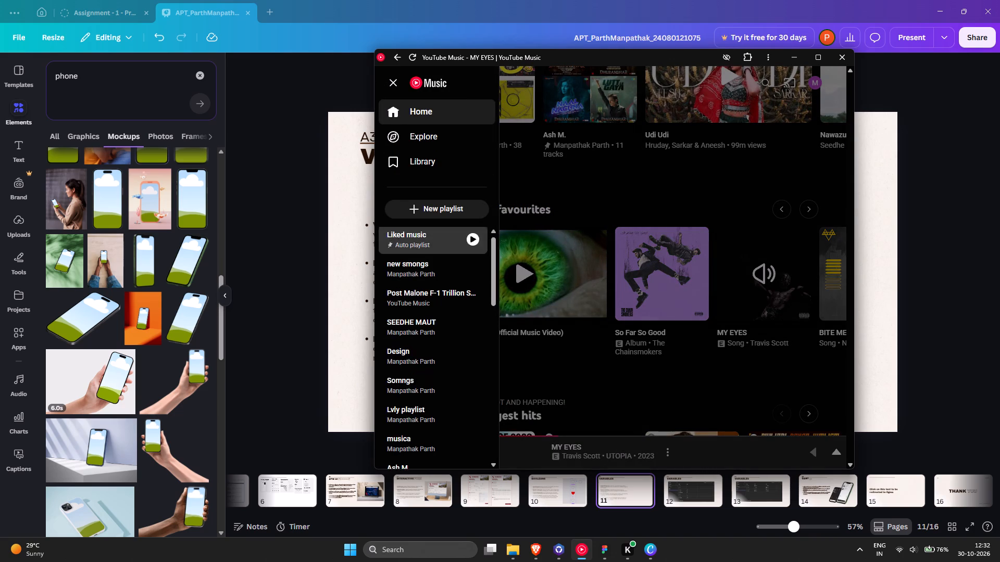
{"action": "scroll", "coordinate": [391, 240], "scroll_direction": "down", "scroll_amount": 18}
{"action": "left_click", "coordinate": [568, 198]}
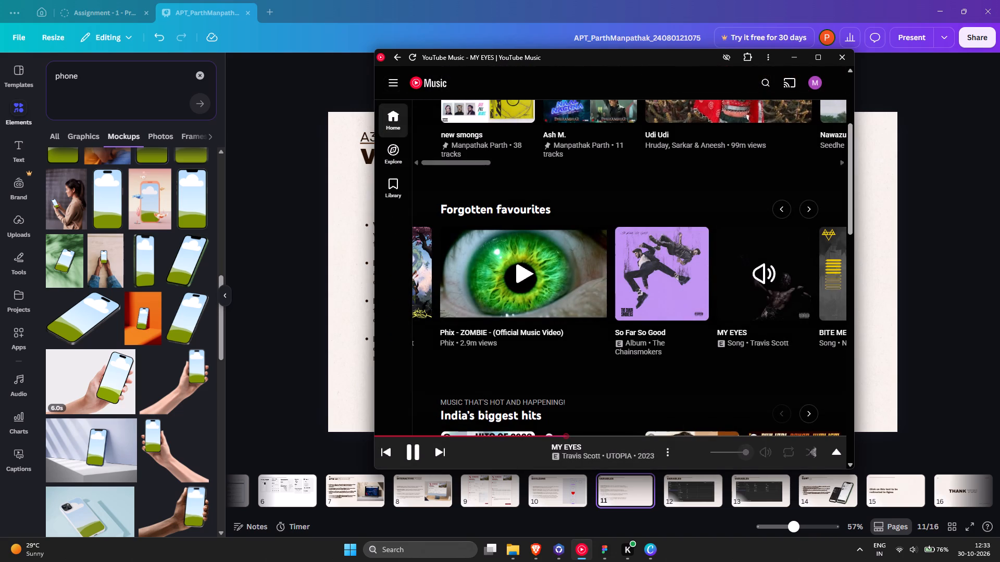
Look through the YouTube Music settings from General and Playback to About, including the audio quality options, and put the music window away.
{"action": "left_click", "coordinate": [822, 77]}
{"action": "left_click", "coordinate": [817, 78]}
{"action": "left_click", "coordinate": [728, 289]}
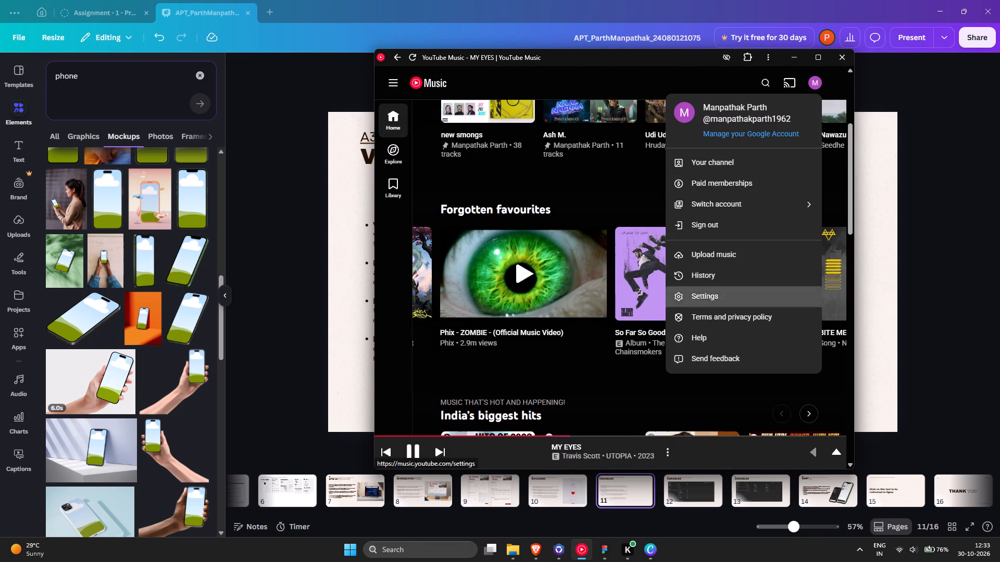
{"action": "scroll", "coordinate": [679, 270], "scroll_direction": "down", "scroll_amount": 3}
{"action": "scroll", "coordinate": [679, 270], "scroll_direction": "up", "scroll_amount": 4}
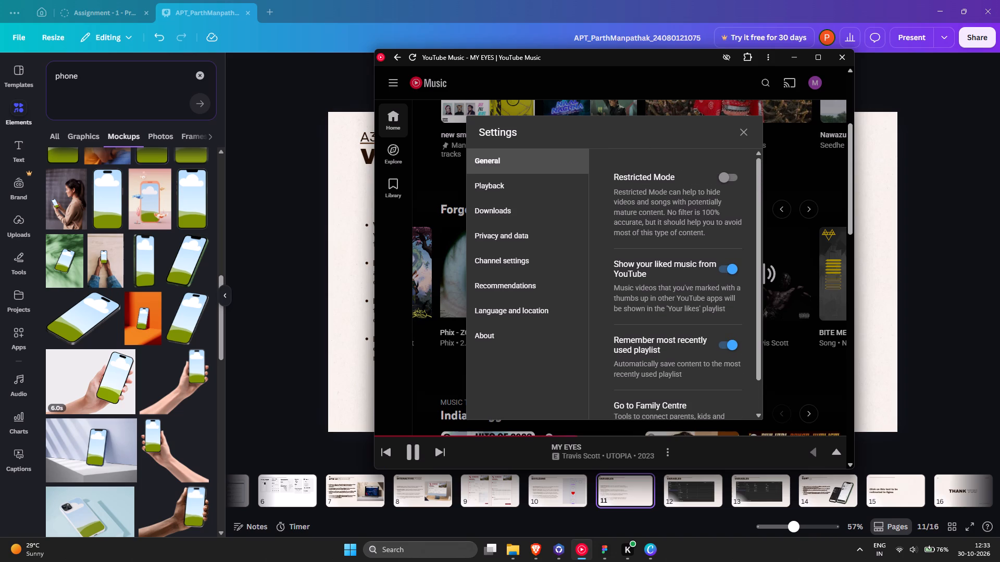
{"action": "scroll", "coordinate": [664, 233], "scroll_direction": "down", "scroll_amount": 6}
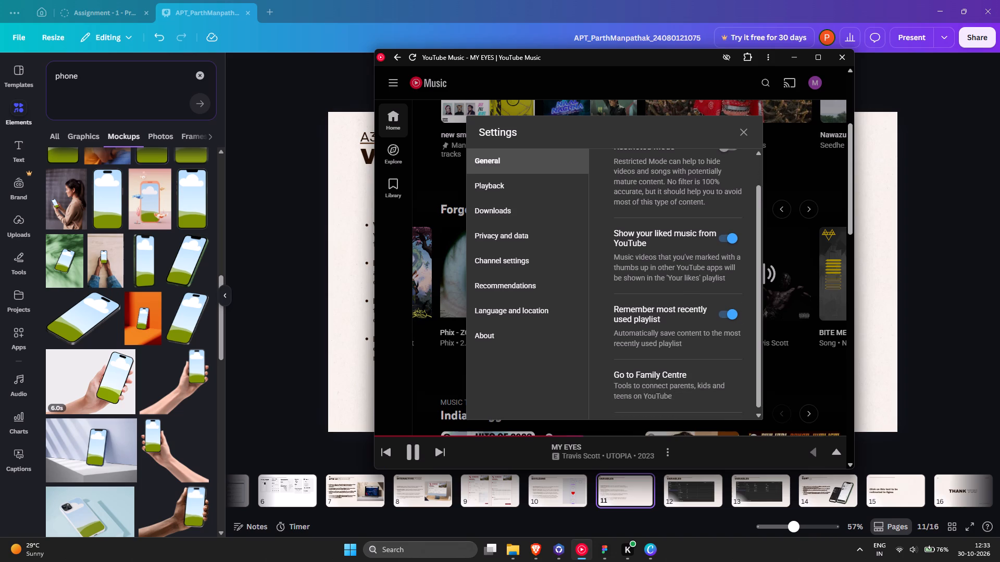
{"action": "left_click", "coordinate": [505, 190]}
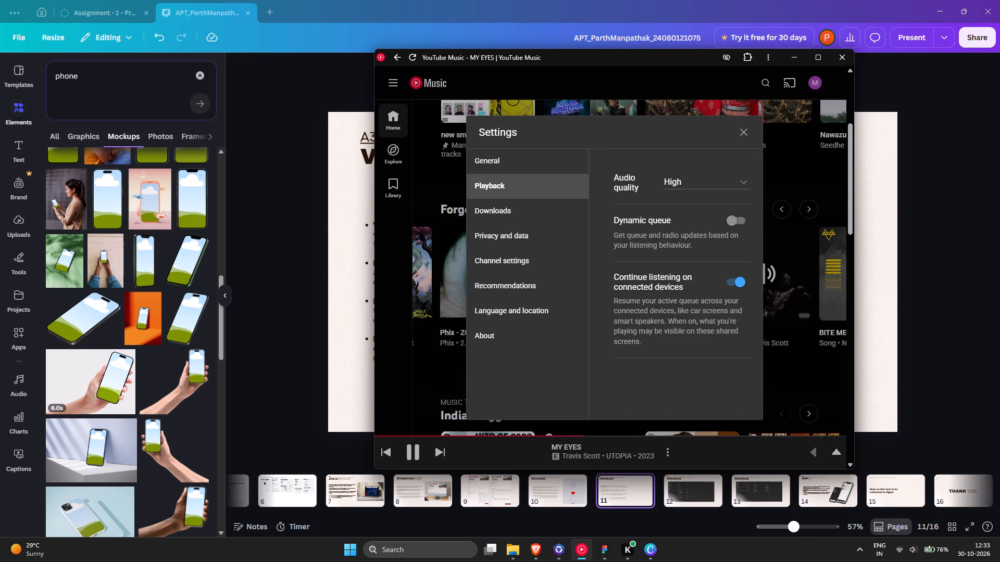
{"action": "left_click_drag", "start_coordinate": [687, 289], "coordinate": [672, 289]}
{"action": "left_click_drag", "start_coordinate": [672, 289], "coordinate": [611, 277]}
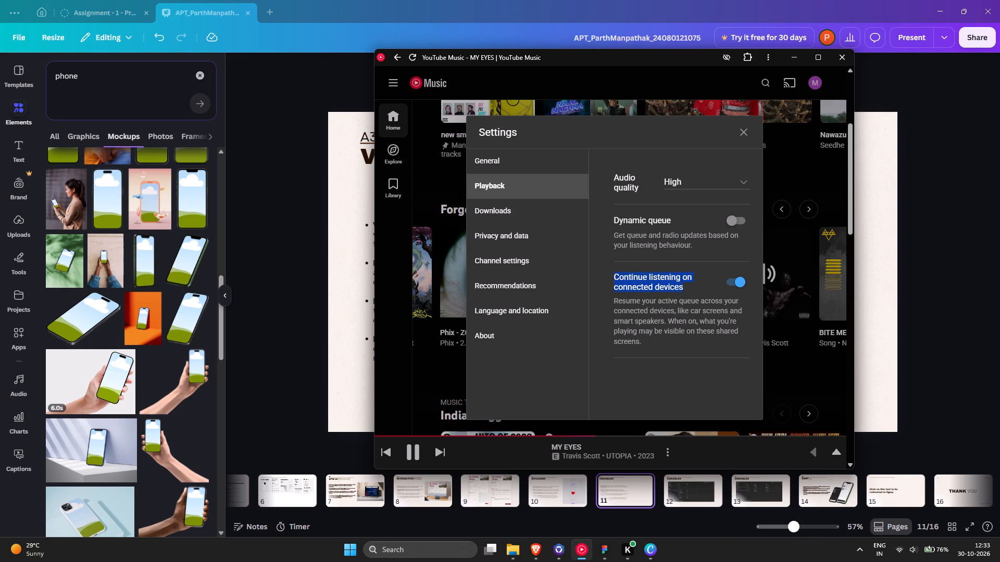
{"action": "left_click", "coordinate": [690, 170]}
{"action": "left_click", "coordinate": [692, 176]}
{"action": "left_click", "coordinate": [682, 263]}
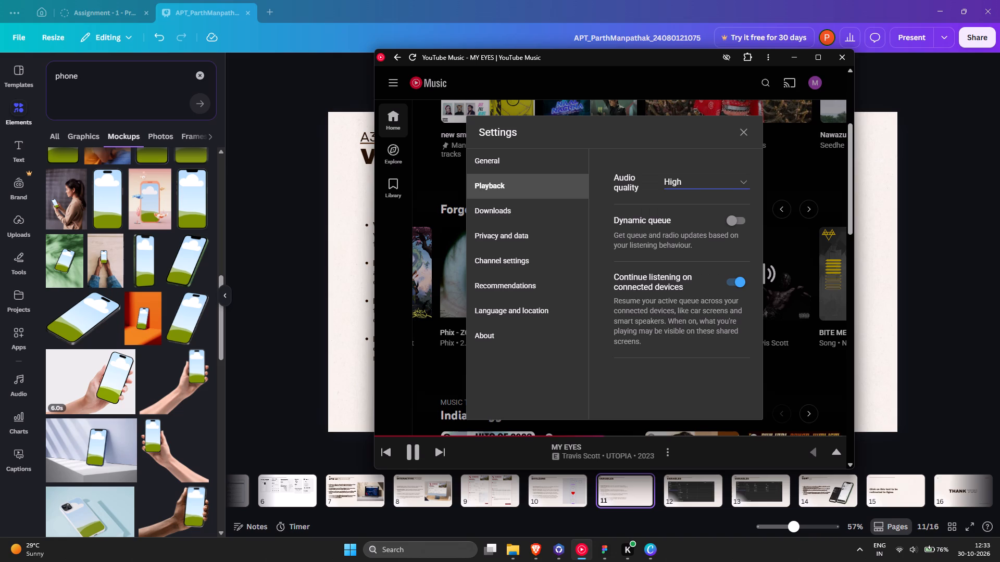
{"action": "left_click", "coordinate": [501, 209]}
{"action": "left_click", "coordinate": [503, 232]}
{"action": "left_click", "coordinate": [516, 261]}
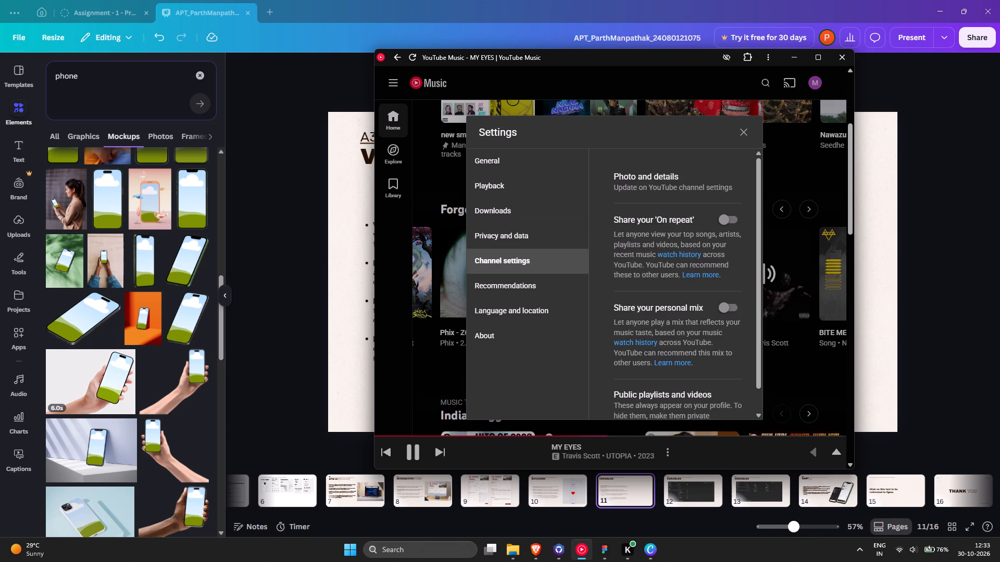
{"action": "left_click", "coordinate": [524, 287]}
{"action": "left_click", "coordinate": [524, 302]}
{"action": "left_click", "coordinate": [515, 327]}
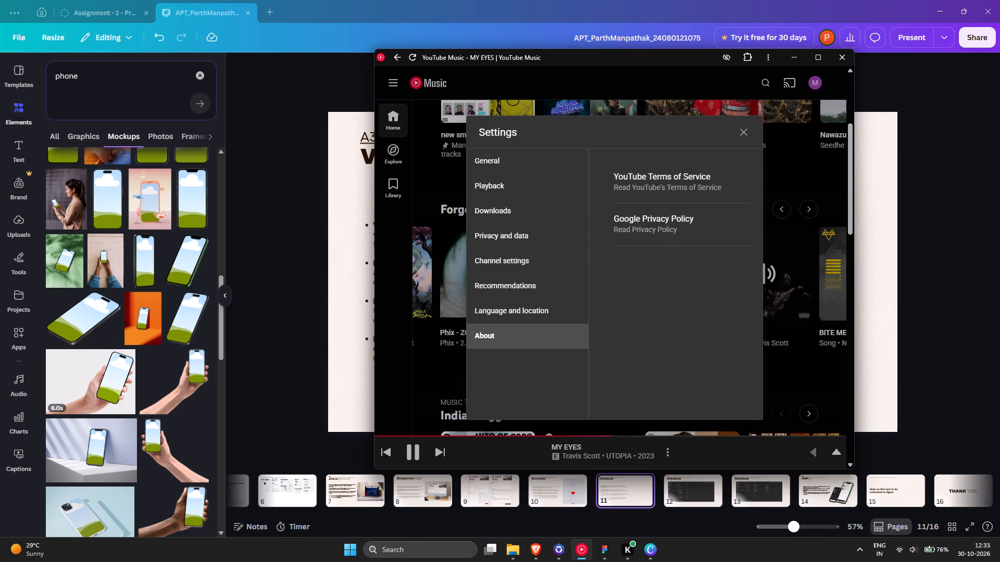
{"action": "left_click", "coordinate": [746, 135]}
{"action": "left_click", "coordinate": [795, 53]}
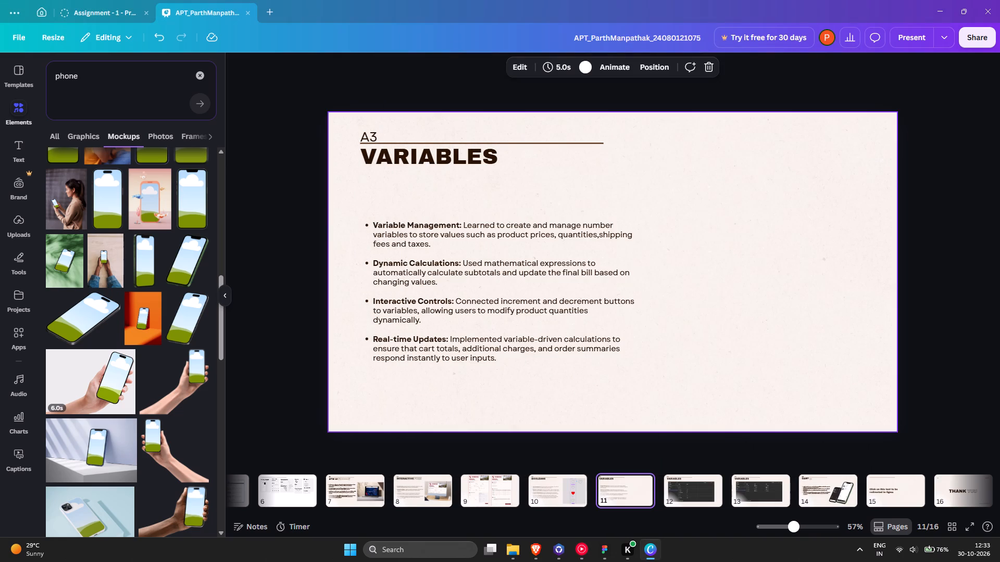
Look through pages 12 to 15 of the Canva presentation, ending on the Figma redirect text page.
{"action": "scroll", "coordinate": [526, 377], "scroll_direction": "down", "scroll_amount": 1, "text": "ctrl"}
{"action": "scroll", "coordinate": [567, 373], "scroll_direction": "up", "scroll_amount": 1, "text": "ctrl"}
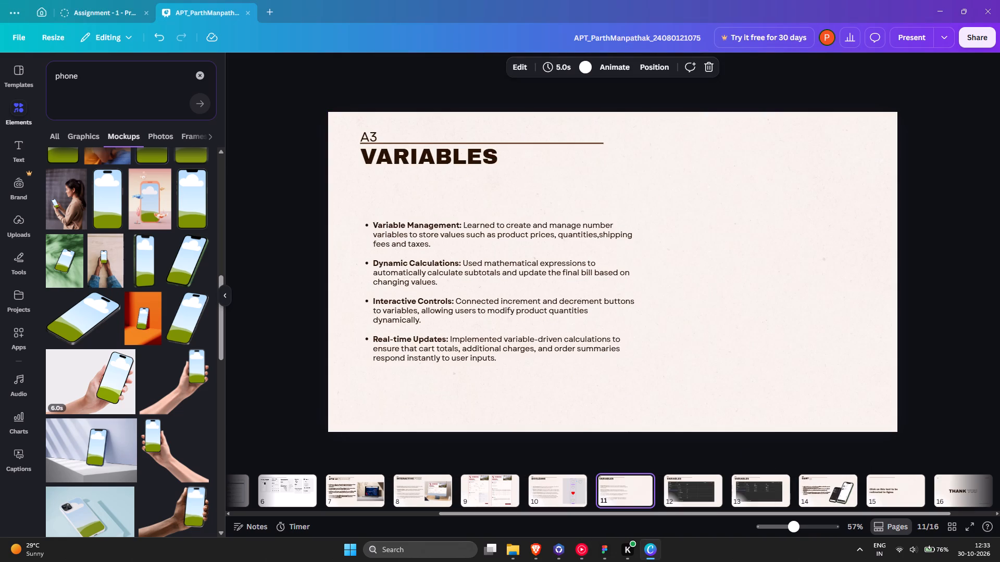
{"action": "left_click", "coordinate": [702, 479]}
{"action": "left_click", "coordinate": [756, 483]}
{"action": "left_click", "coordinate": [826, 492]}
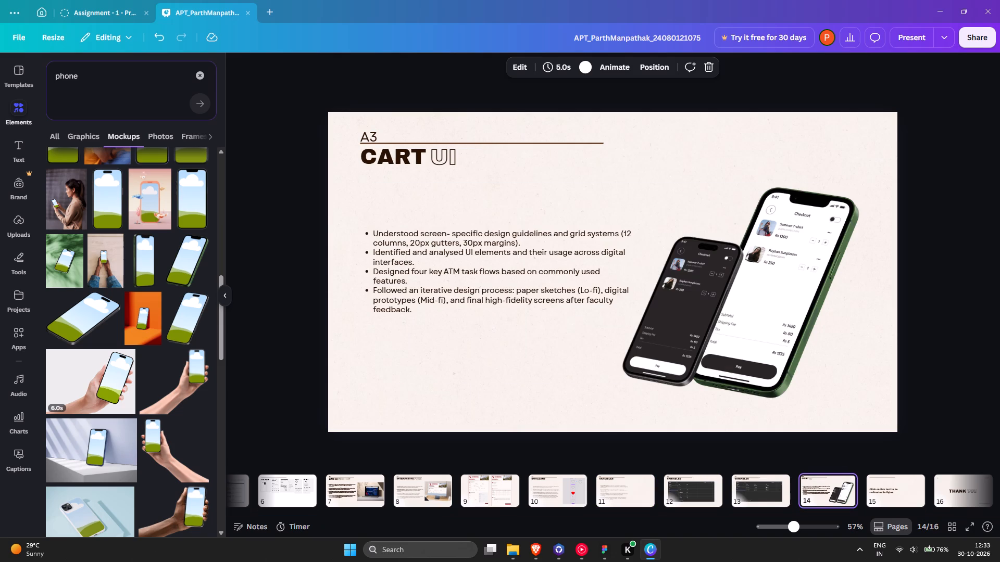
{"action": "scroll", "coordinate": [838, 481], "scroll_direction": "down", "scroll_amount": 1}
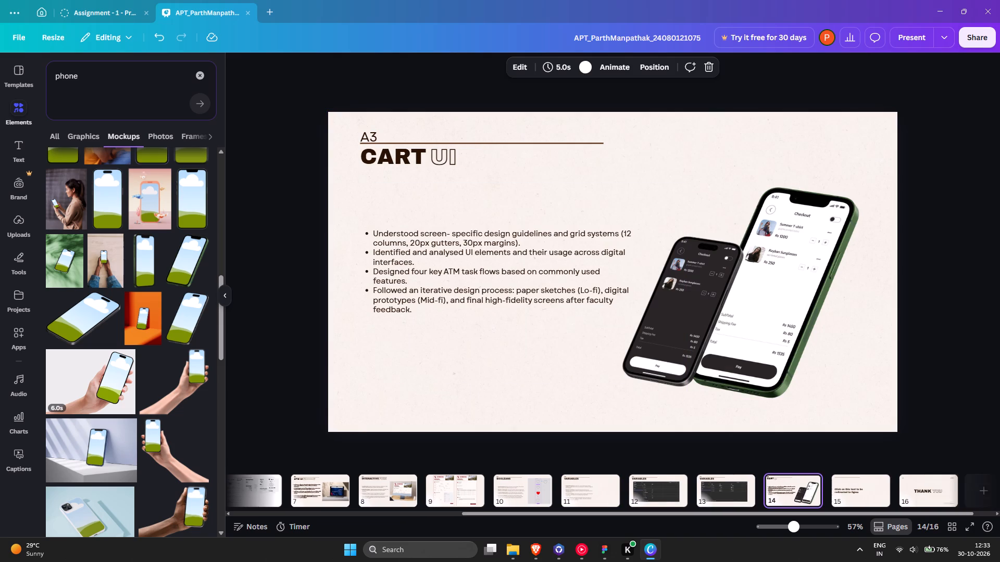
{"action": "scroll", "coordinate": [838, 481], "scroll_direction": "down", "scroll_amount": 2}
{"action": "left_click", "coordinate": [827, 486]}
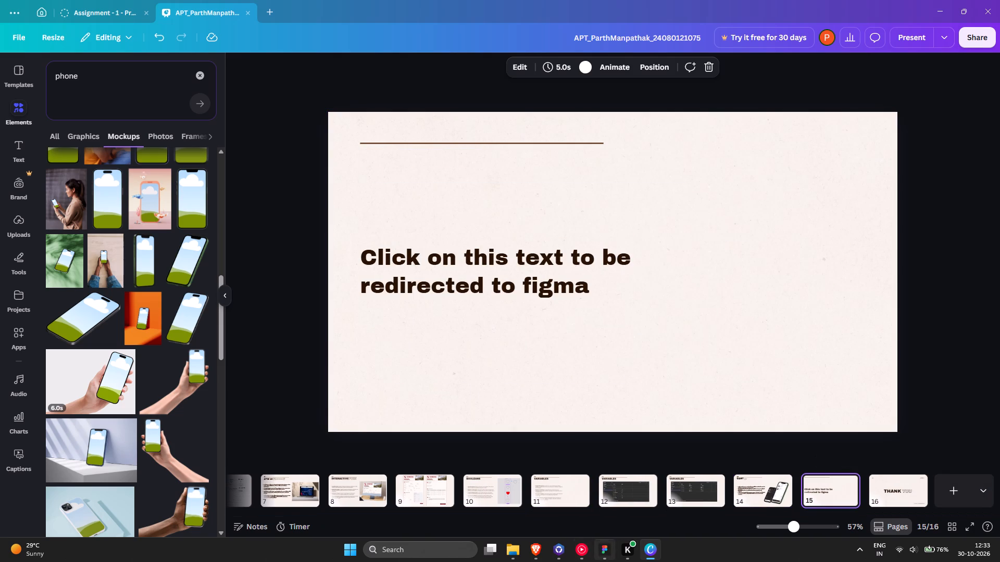
Switch to Figma, close the Variables window, and remove the first collaborator from the APT_Parth file's sharing list.
{"action": "left_click", "coordinate": [603, 555]}
{"action": "double_click", "coordinate": [728, 36]}
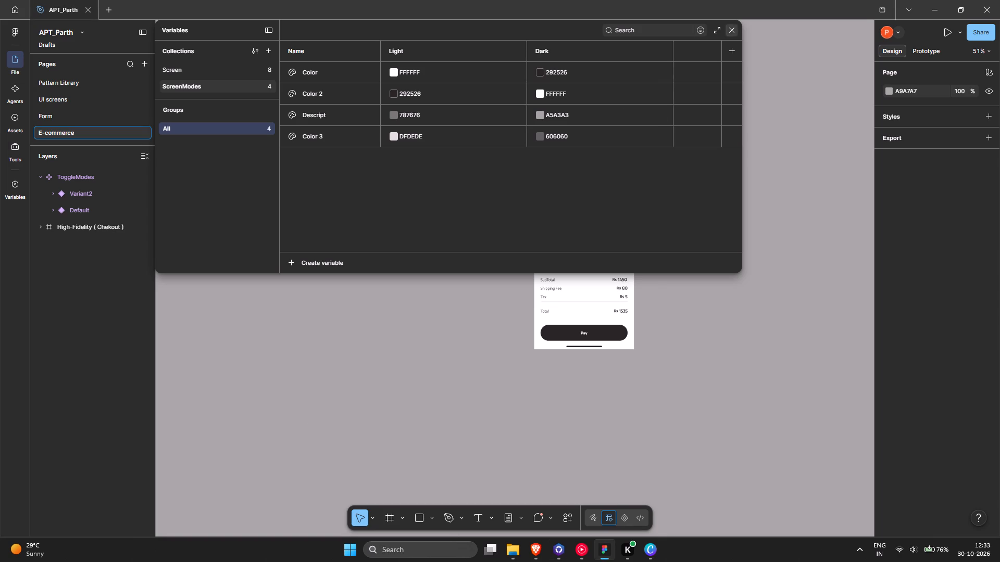
{"action": "left_click", "coordinate": [974, 27]}
{"action": "left_click", "coordinate": [610, 167]}
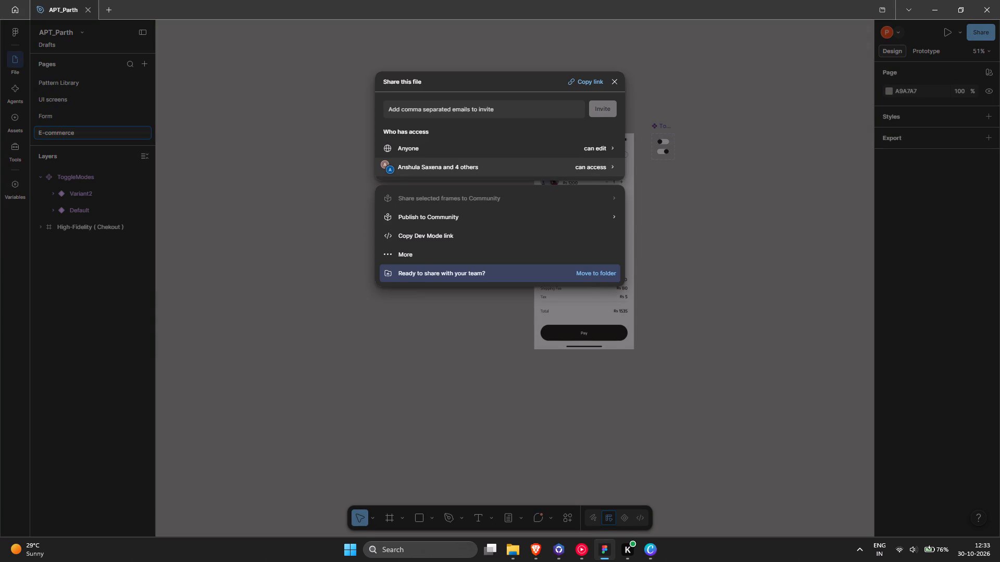
{"action": "left_click", "coordinate": [610, 101]}
{"action": "left_click", "coordinate": [607, 165]}
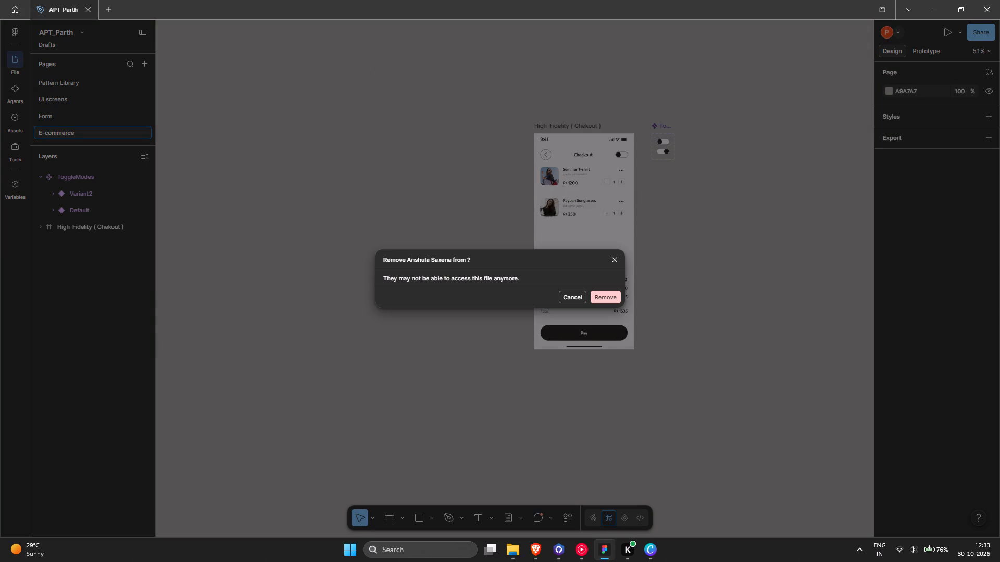
{"action": "left_click", "coordinate": [604, 300]}
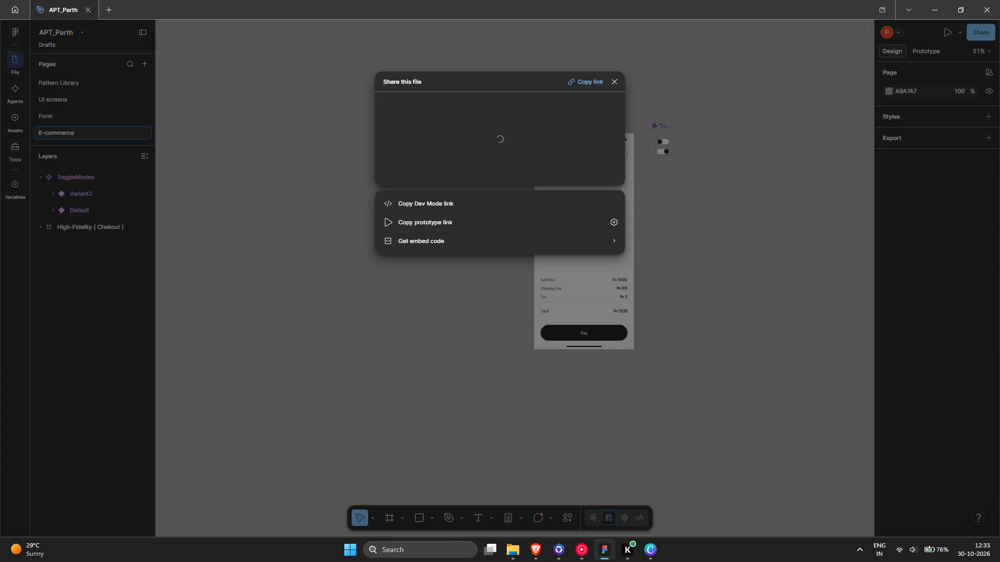
Remove the three remaining collaborators from the APT_Parth file's sharing list, keeping only the owner and the Anyone access entry.
{"action": "left_click", "coordinate": [617, 168]}
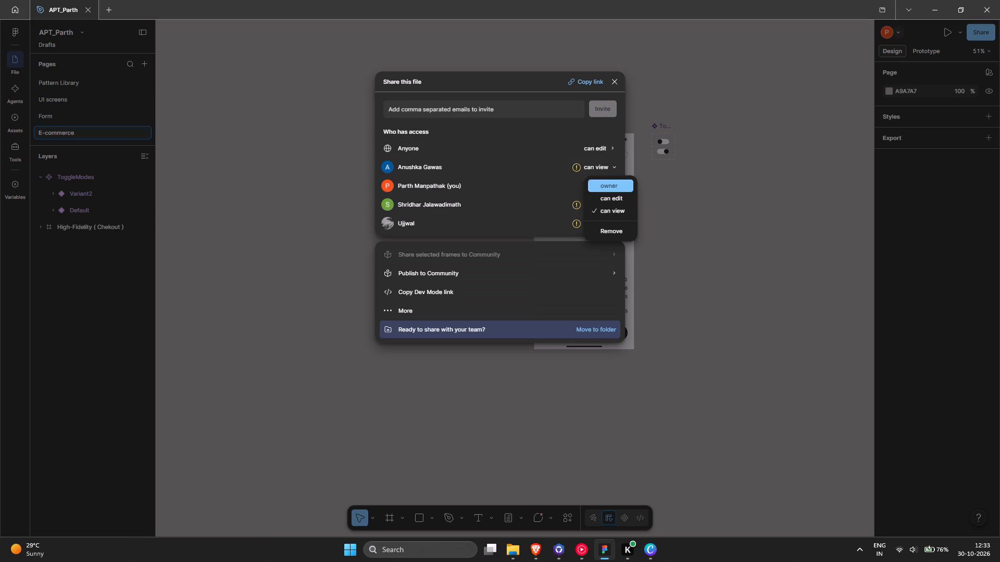
{"action": "left_click", "coordinate": [608, 229]}
{"action": "left_click", "coordinate": [611, 298]}
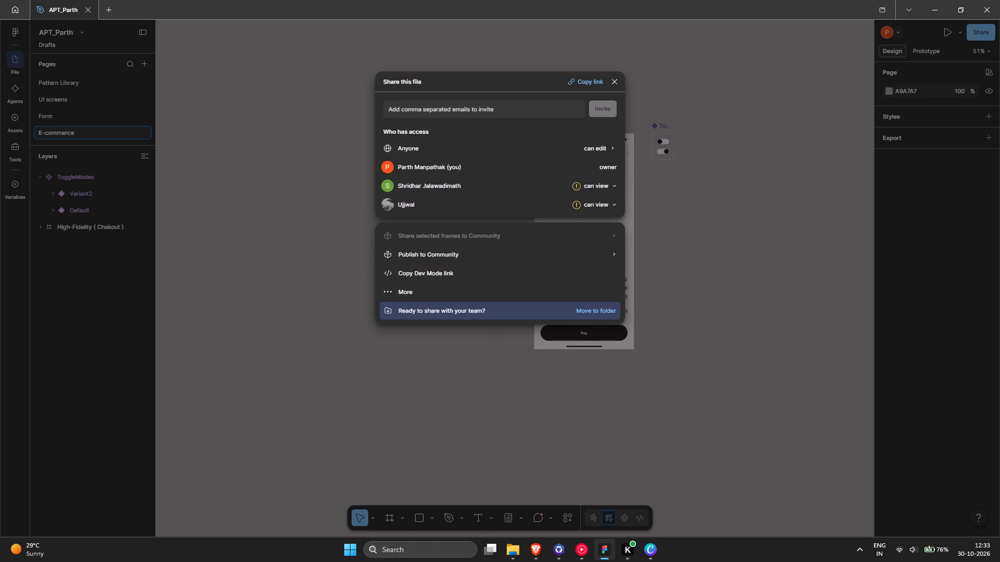
{"action": "left_click", "coordinate": [611, 186]}
{"action": "left_click", "coordinate": [607, 249]}
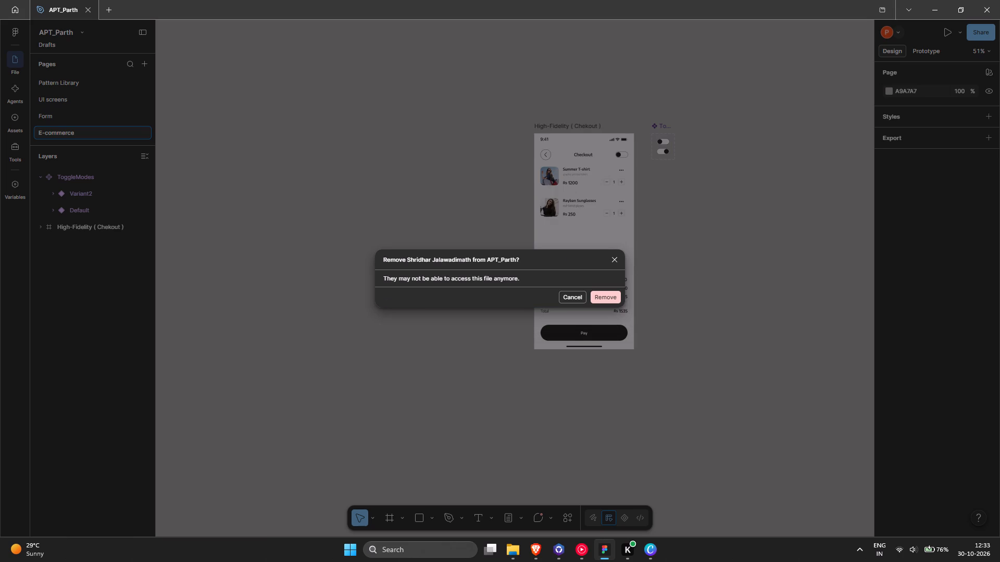
{"action": "left_click", "coordinate": [607, 293]}
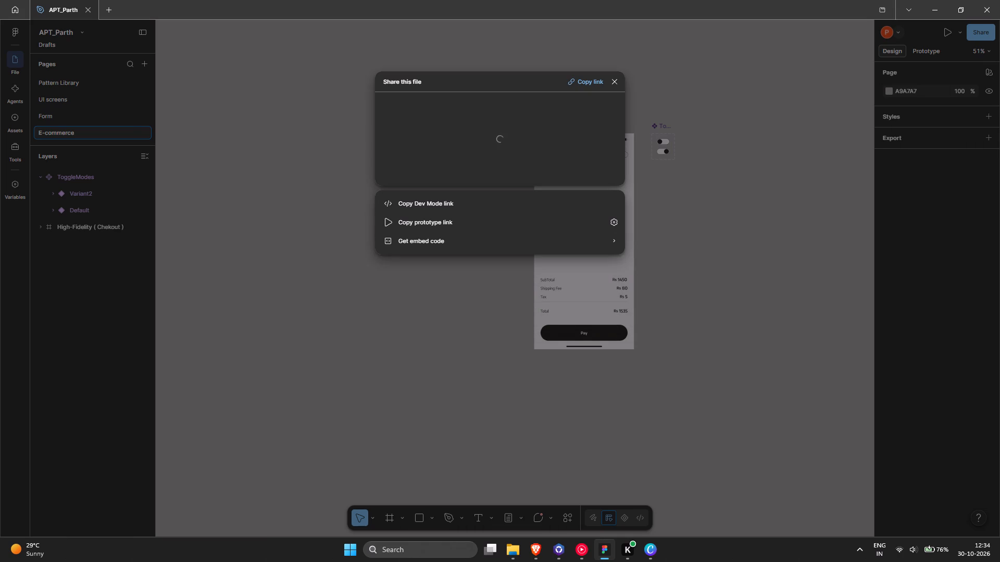
{"action": "left_click", "coordinate": [616, 184]}
{"action": "left_click", "coordinate": [605, 250]}
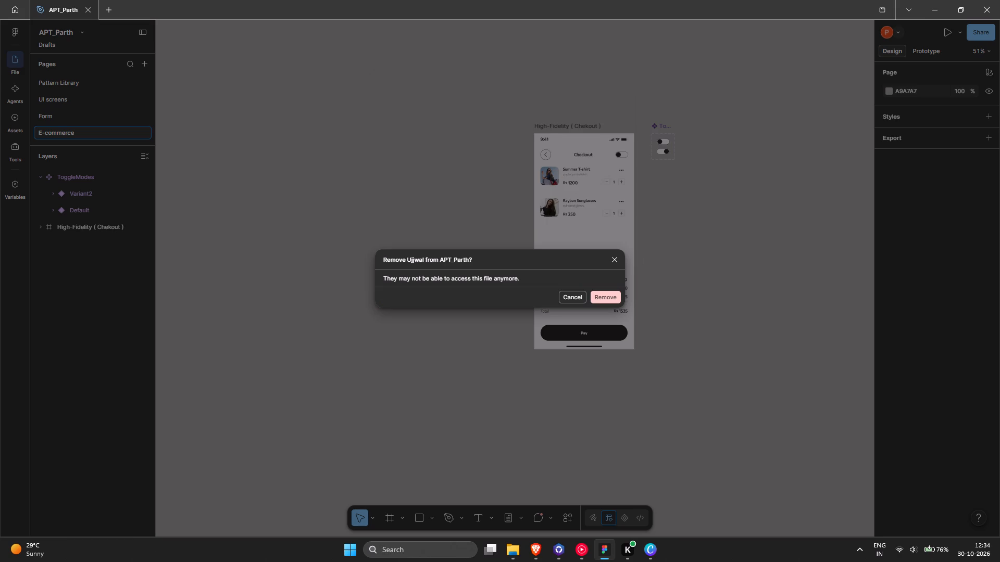
{"action": "left_click", "coordinate": [608, 291]}
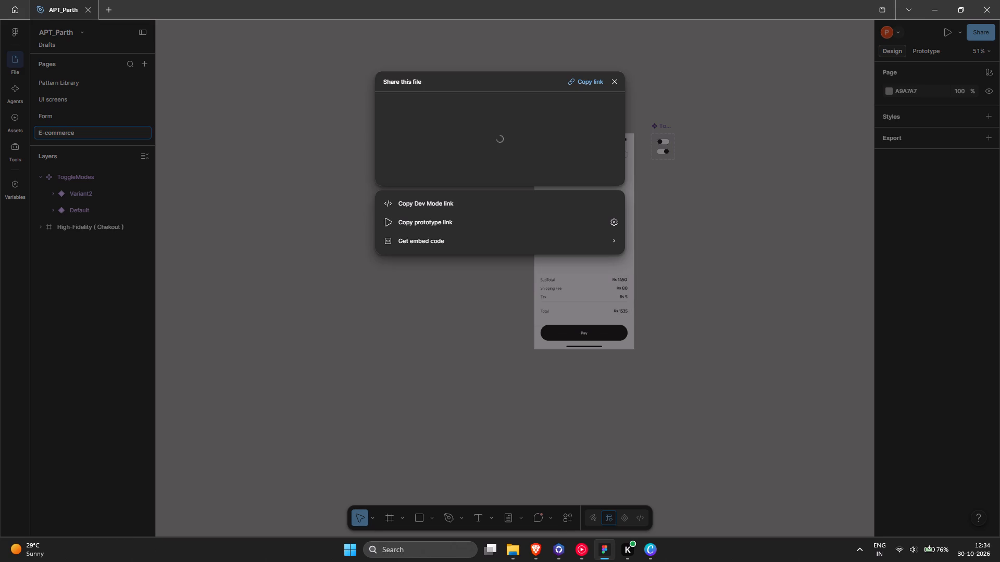
Copy the APT_Parth file's share link and close the sharing dialog.
{"action": "left_click", "coordinate": [595, 82]}
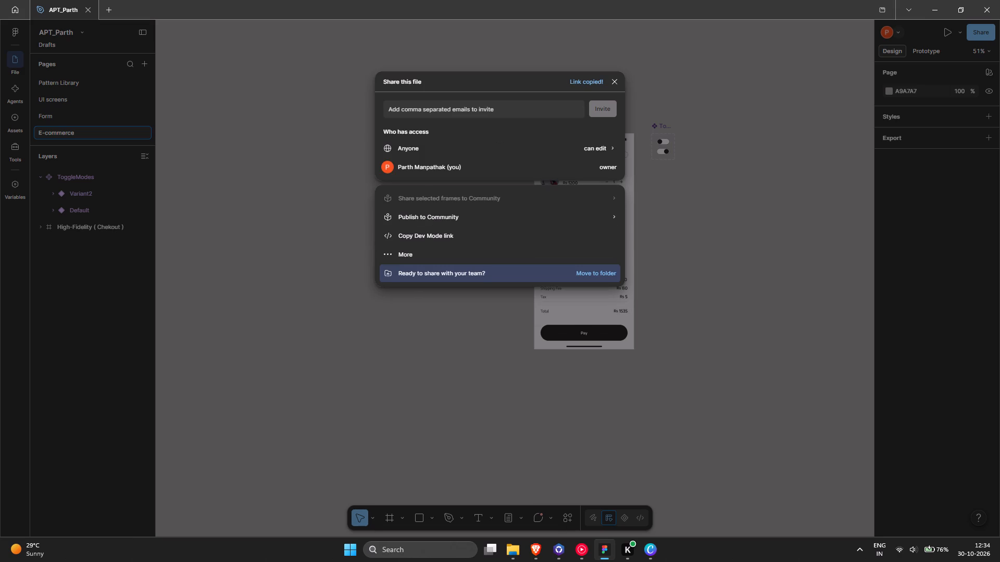
{"action": "left_click", "coordinate": [699, 286]}
Open the UI screens page of the APT_Parth file.
{"action": "left_click", "coordinate": [93, 73]}
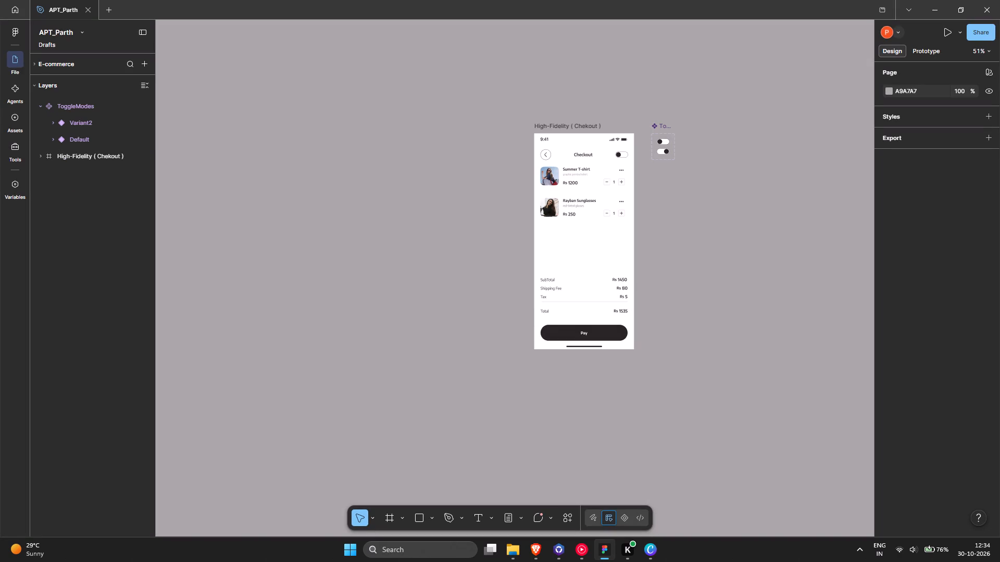
{"action": "left_click", "coordinate": [47, 67]}
{"action": "left_click", "coordinate": [54, 99]}
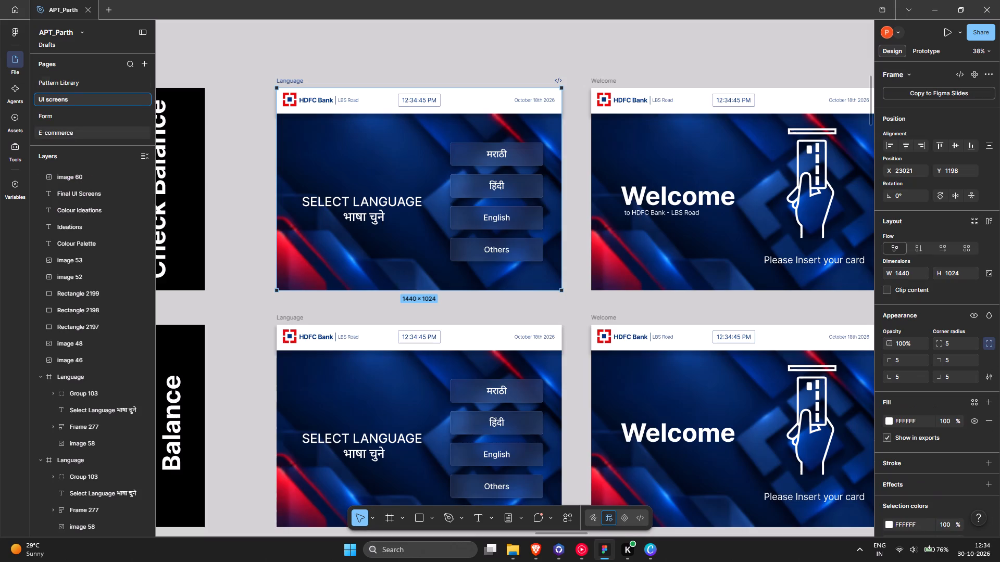
Look through the E-commerce and Form pages of the APT_Parth file and return to the UI screens page.
{"action": "left_click", "coordinate": [54, 136]}
{"action": "left_click", "coordinate": [54, 61]}
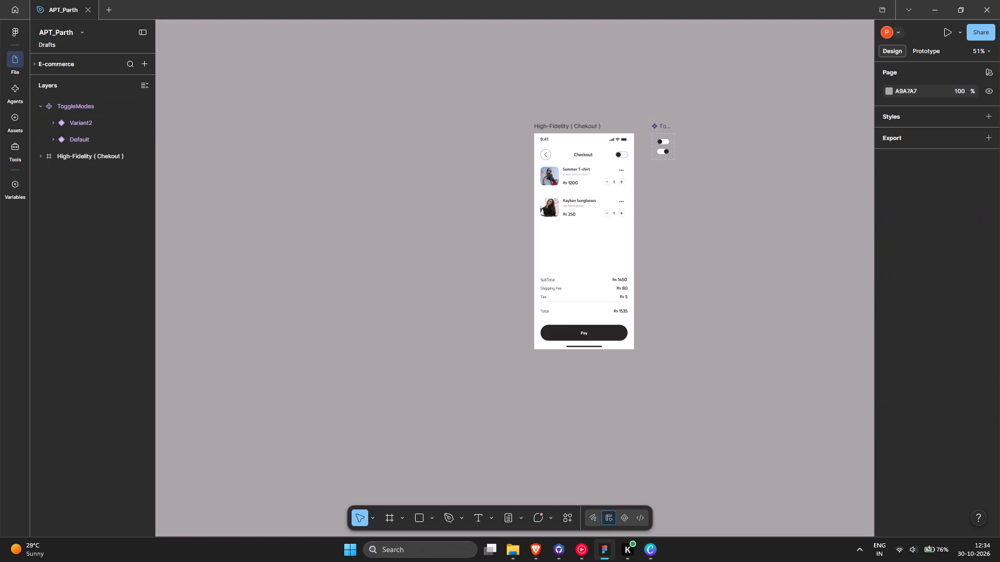
{"action": "left_click", "coordinate": [54, 61]}
{"action": "left_click", "coordinate": [58, 113]}
{"action": "left_click", "coordinate": [58, 103]}
{"action": "left_click", "coordinate": [67, 97]}
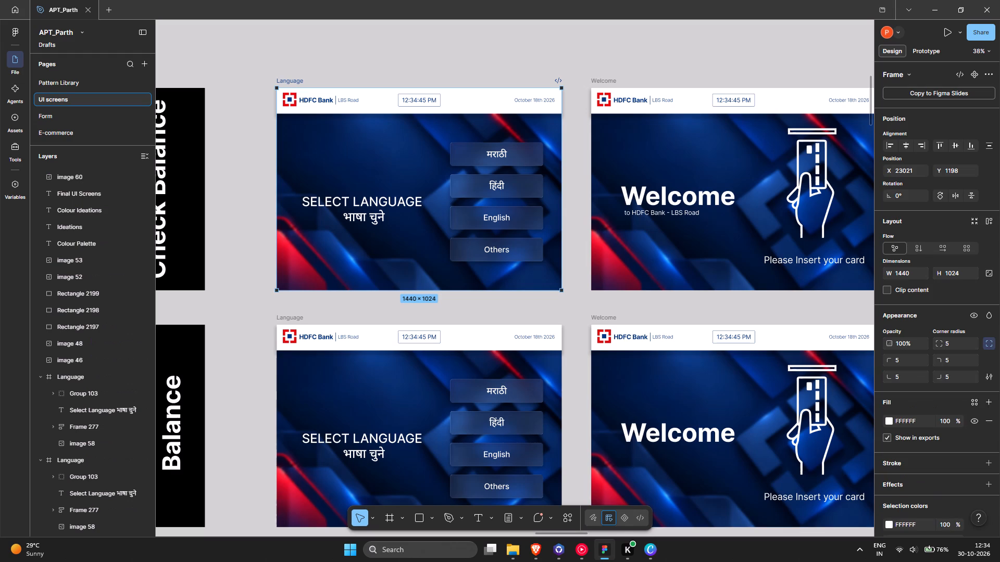
Switch to Canva and link the text "Click on this text to be redirected to figma" on page 15 to the copied Figma share link.
{"action": "left_click", "coordinate": [655, 552]}
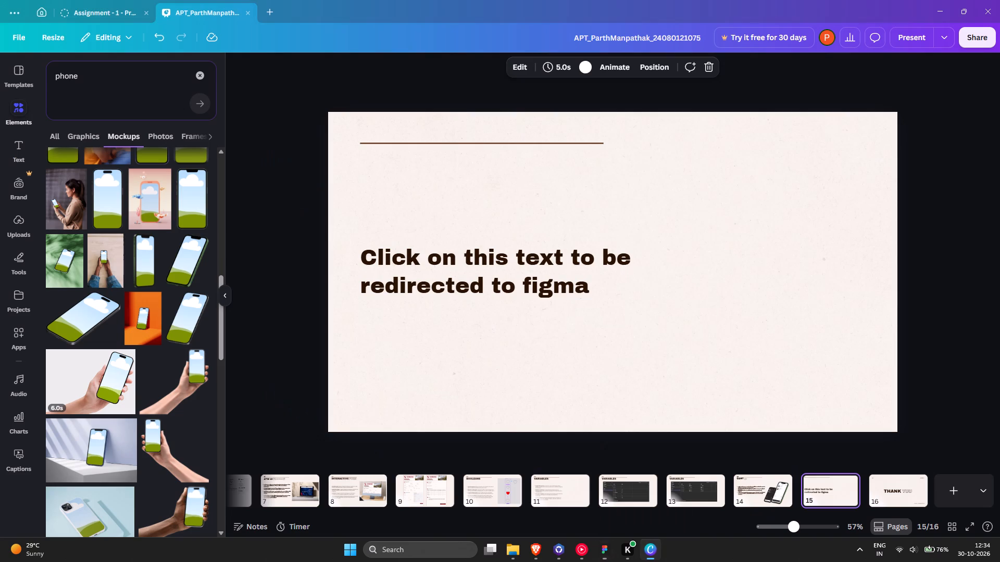
{"action": "left_click", "coordinate": [480, 303]}
{"action": "double_click", "coordinate": [496, 288]}
{"action": "key", "text": "ctrl+a"}
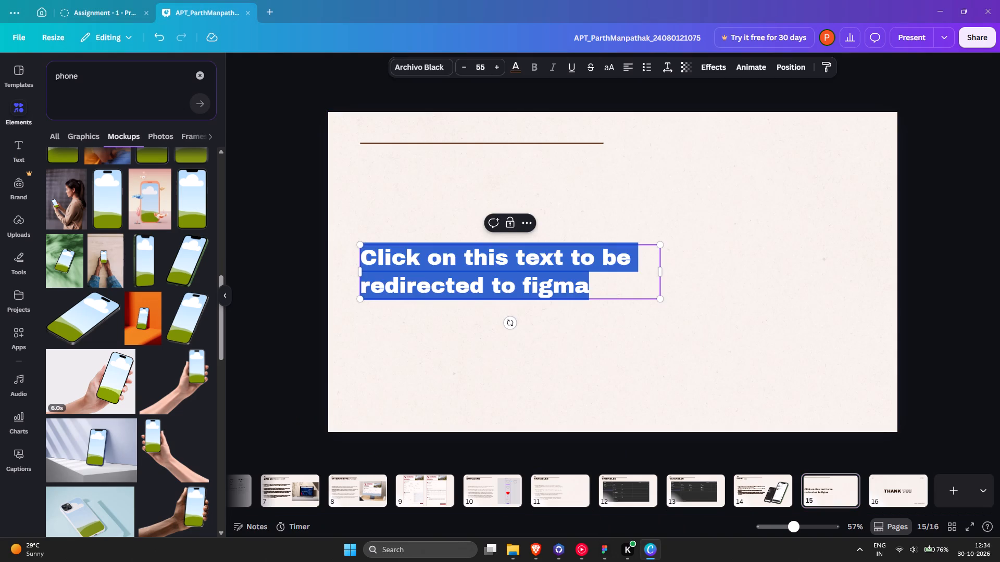
{"action": "key", "text": "ctrl+v"}
{"action": "left_click", "coordinate": [641, 338]}
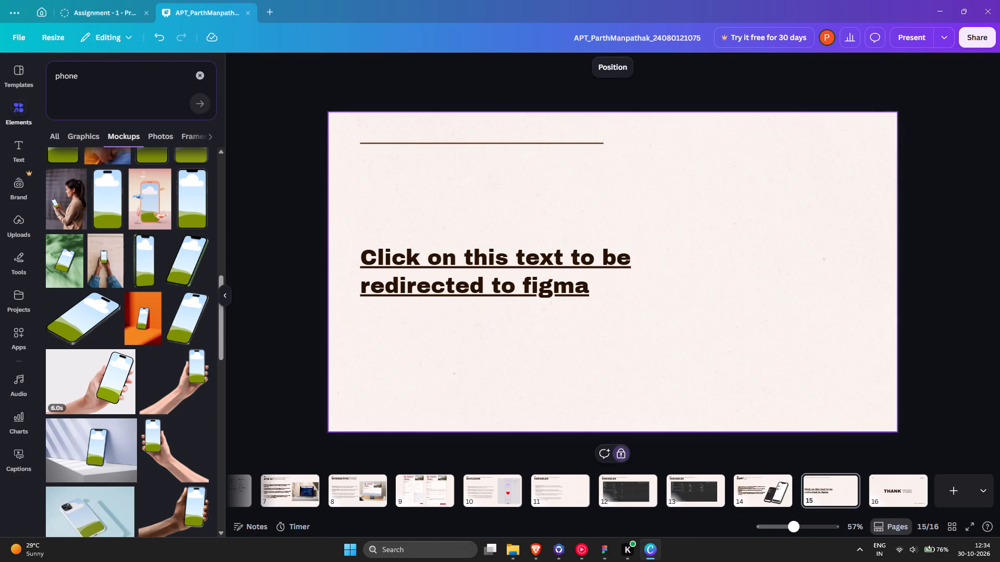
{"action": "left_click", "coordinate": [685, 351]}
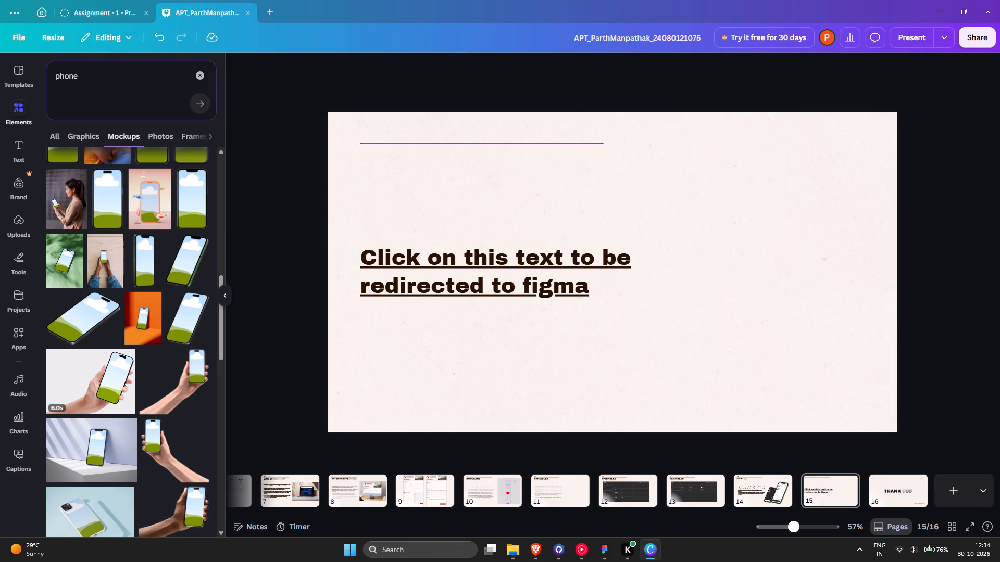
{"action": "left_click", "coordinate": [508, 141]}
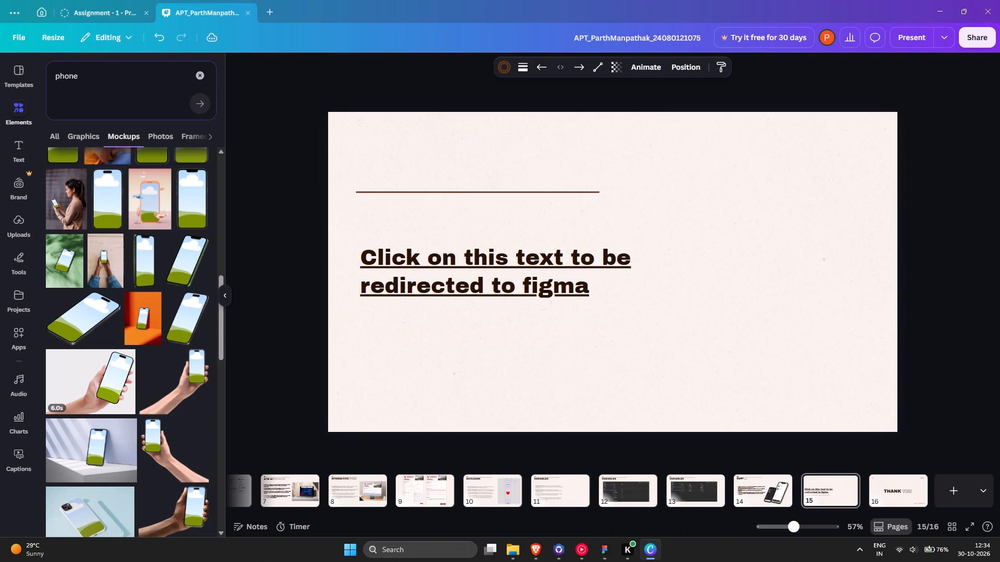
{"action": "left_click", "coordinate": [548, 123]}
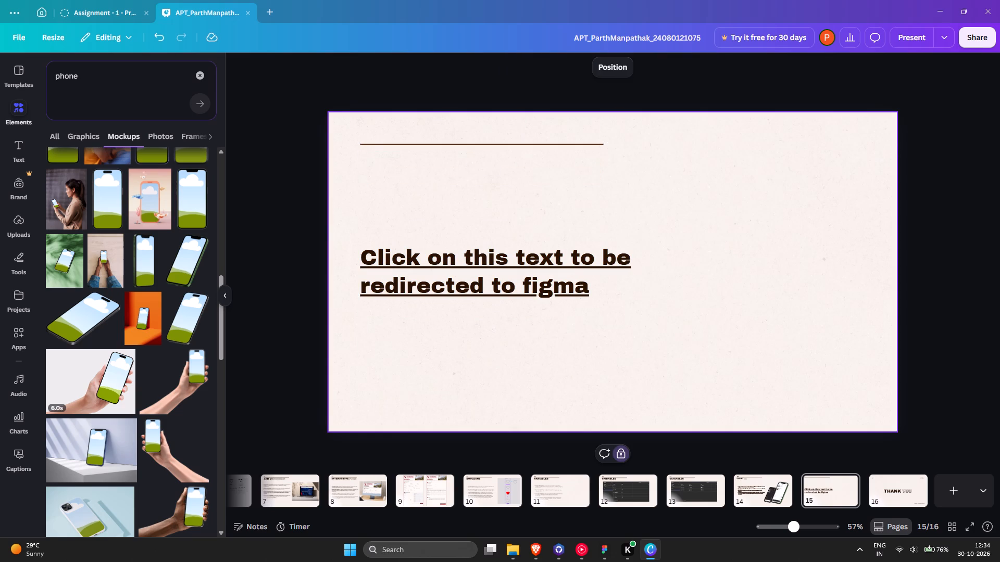
Copy the THANK YOU heading group on page 16 and delete all of that page's content.
{"action": "left_click", "coordinate": [890, 491]}
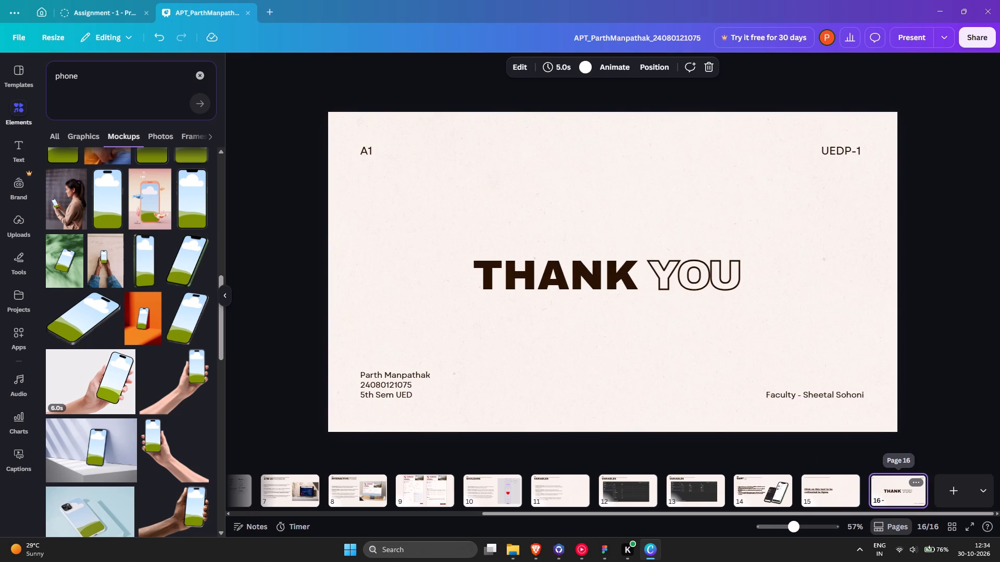
{"action": "left_click_drag", "start_coordinate": [695, 311], "coordinate": [543, 250]}
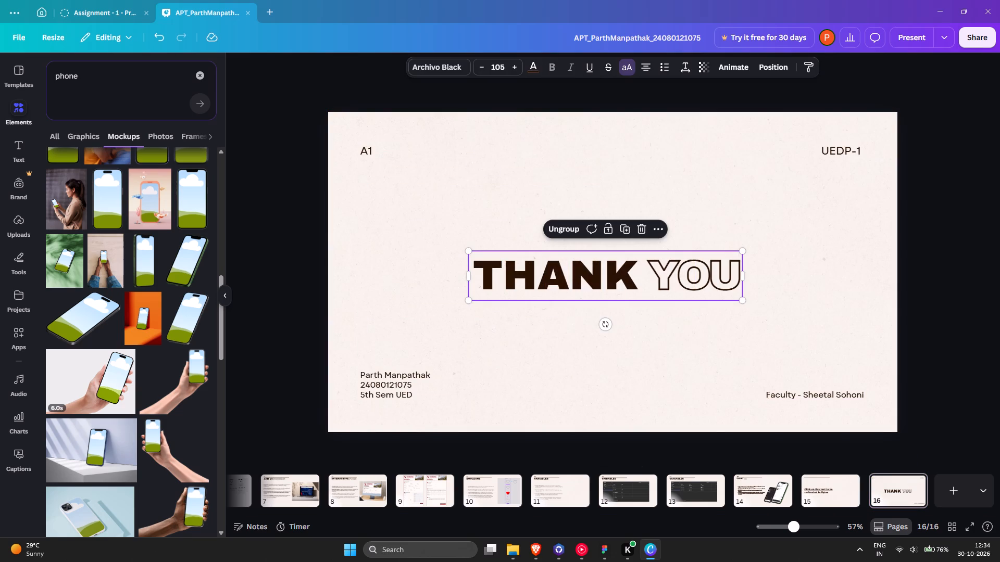
{"action": "key", "text": "ctrl+c"}
{"action": "left_click", "coordinate": [896, 480]}
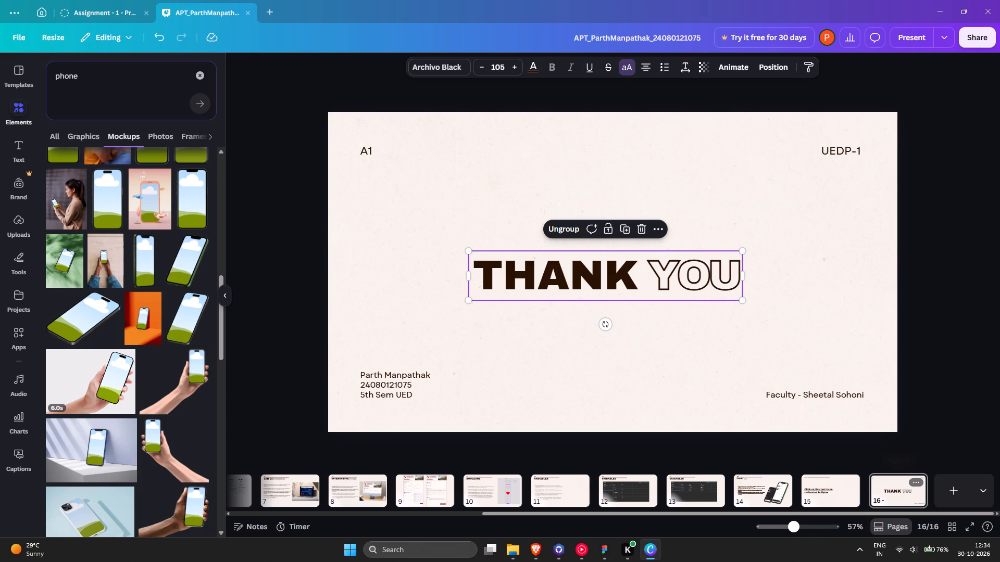
{"action": "left_click_drag", "start_coordinate": [890, 416], "coordinate": [365, 133]}
{"action": "key", "text": "Delete"}
{"action": "key", "text": "backslash"}
Duplicate the PROTOTYPING TECHNIQUES title page (page 2) and move the copy to directly after the Figma link page.
{"action": "scroll", "coordinate": [461, 501], "scroll_direction": "up", "scroll_amount": 16}
{"action": "left_click", "coordinate": [302, 479]}
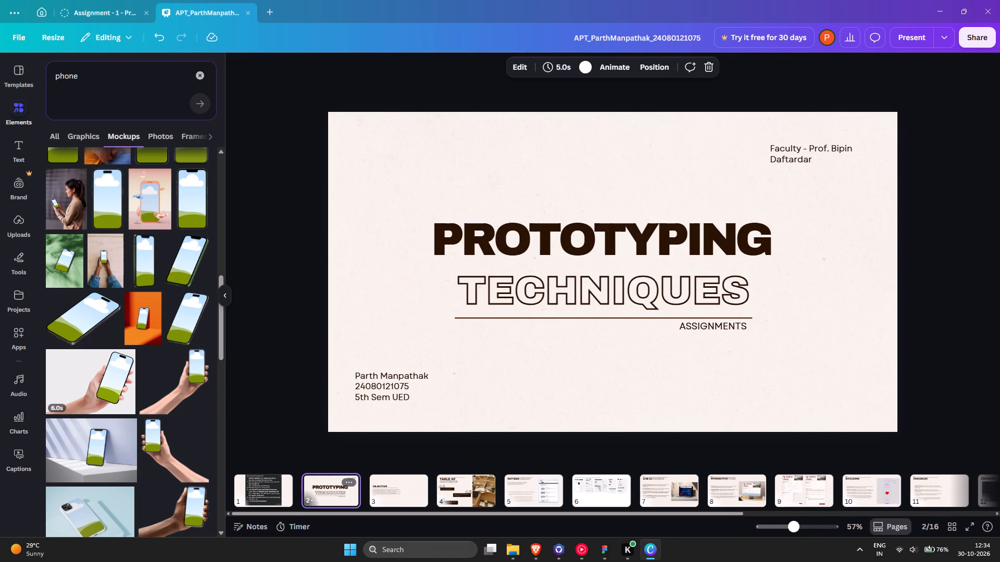
{"action": "key", "text": "ctrl+d"}
{"action": "left_click_drag", "start_coordinate": [381, 491], "coordinate": [974, 490]}
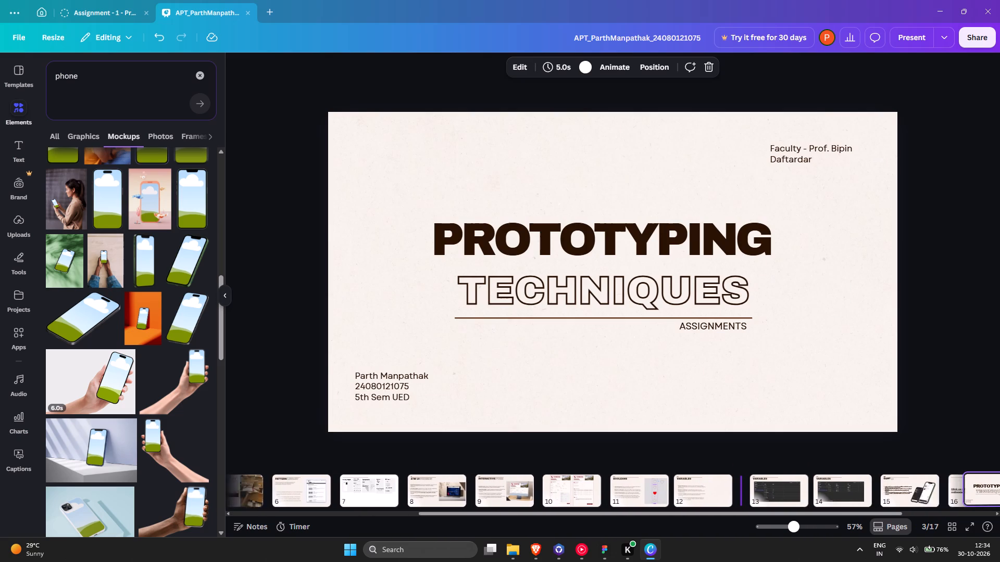
{"action": "left_click_drag", "start_coordinate": [974, 490], "coordinate": [848, 490]}
Delete the emptied last page, page 17.
{"action": "left_click", "coordinate": [900, 490]}
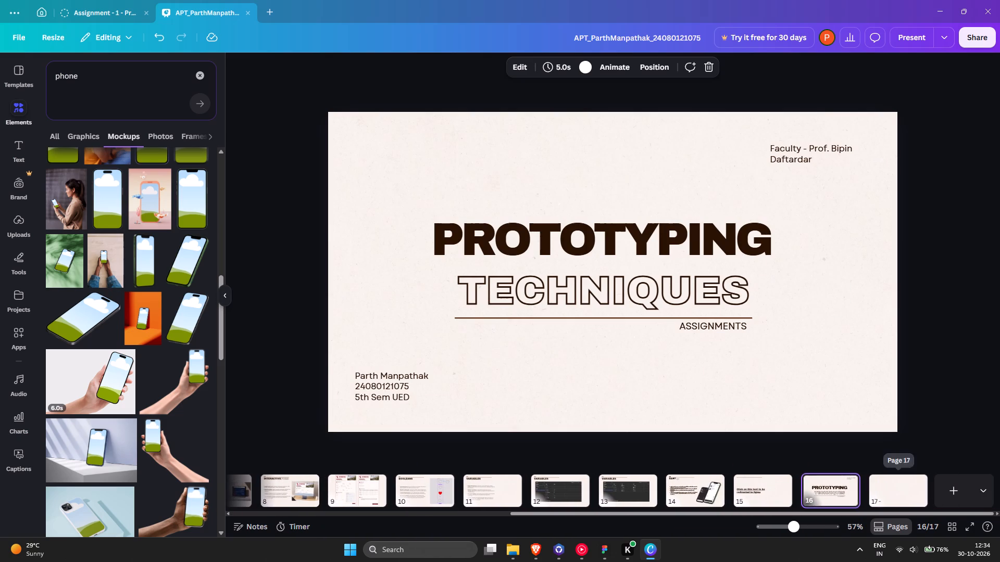
{"action": "key", "text": "Delete"}
Replace the PROTOTYPING TECHNIQUES heading on page 16 with the copied THANK YOU heading.
{"action": "left_click", "coordinate": [905, 487]}
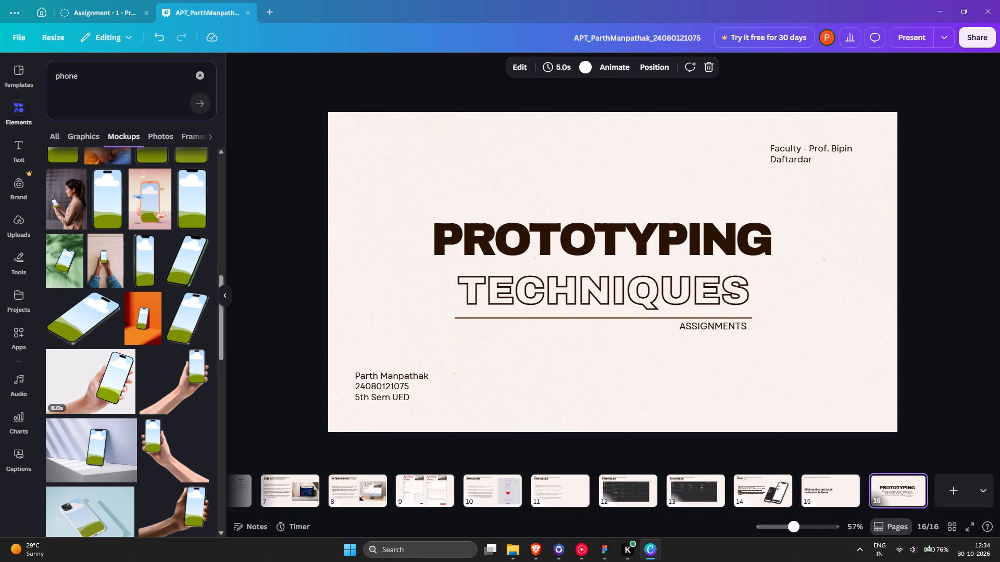
{"action": "left_click_drag", "start_coordinate": [805, 314], "coordinate": [542, 221]}
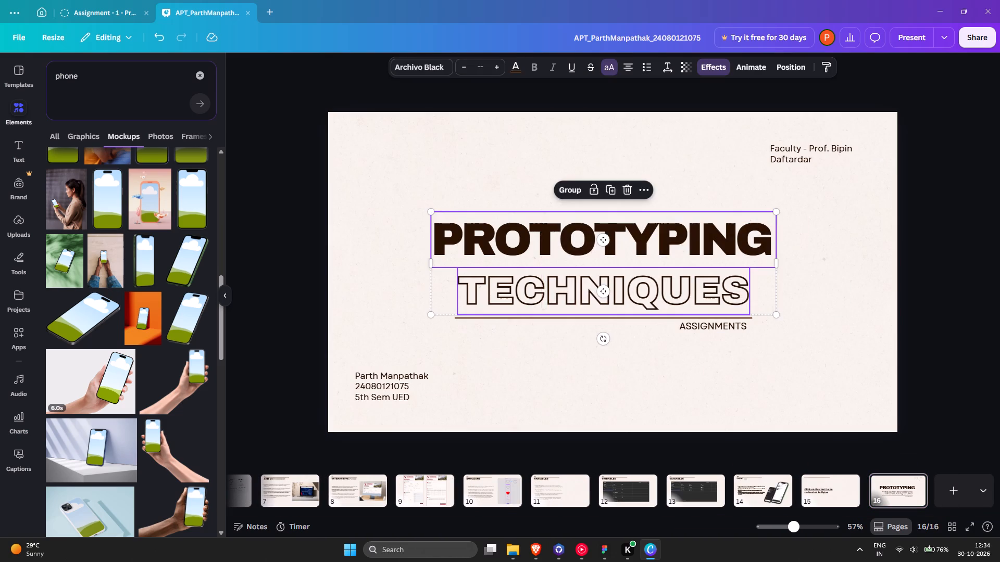
{"action": "key", "text": "Delete"}
{"action": "key", "text": "ctrl+v"}
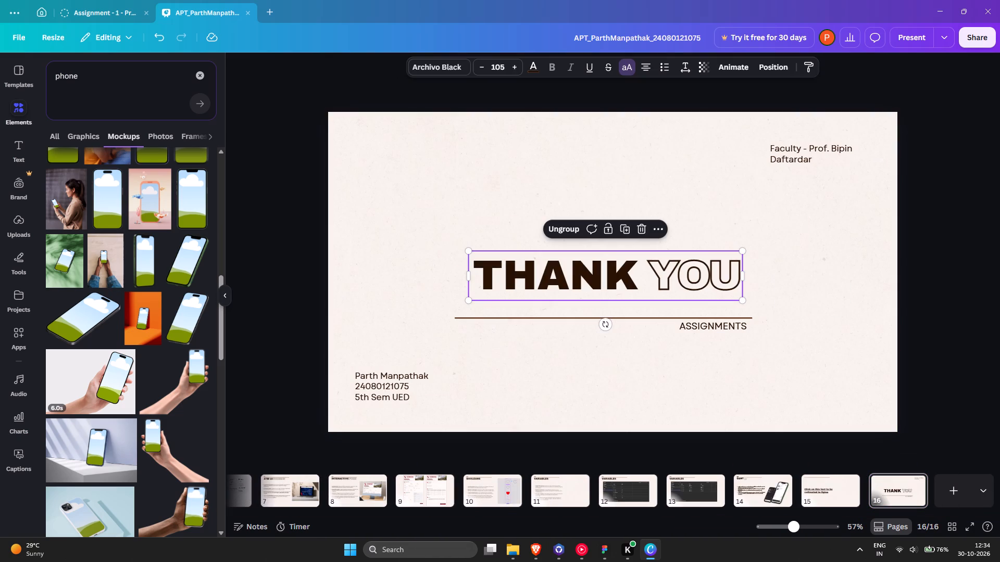